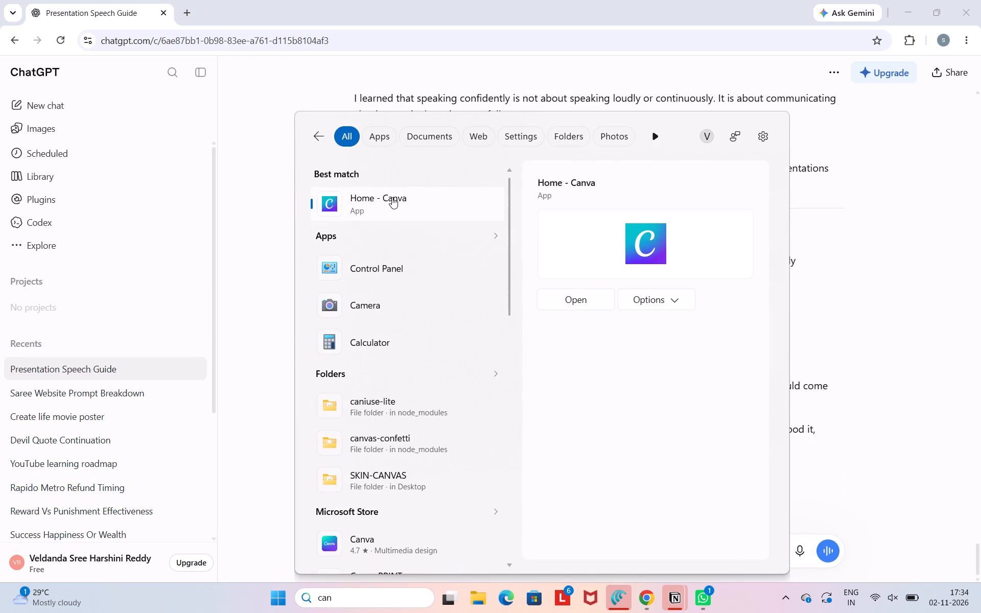
{"action": "left_click", "coordinate": [392, 197]}
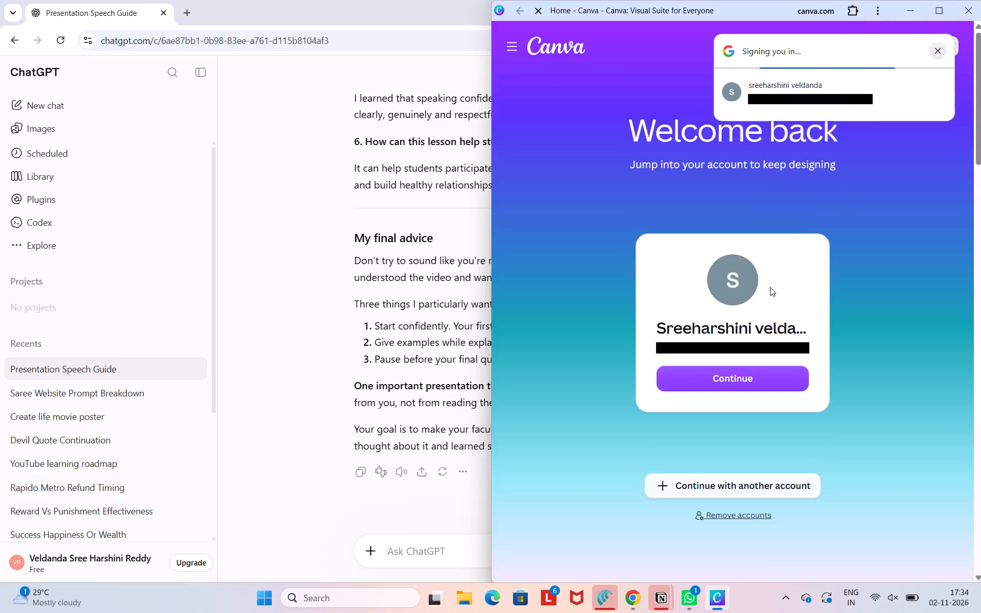
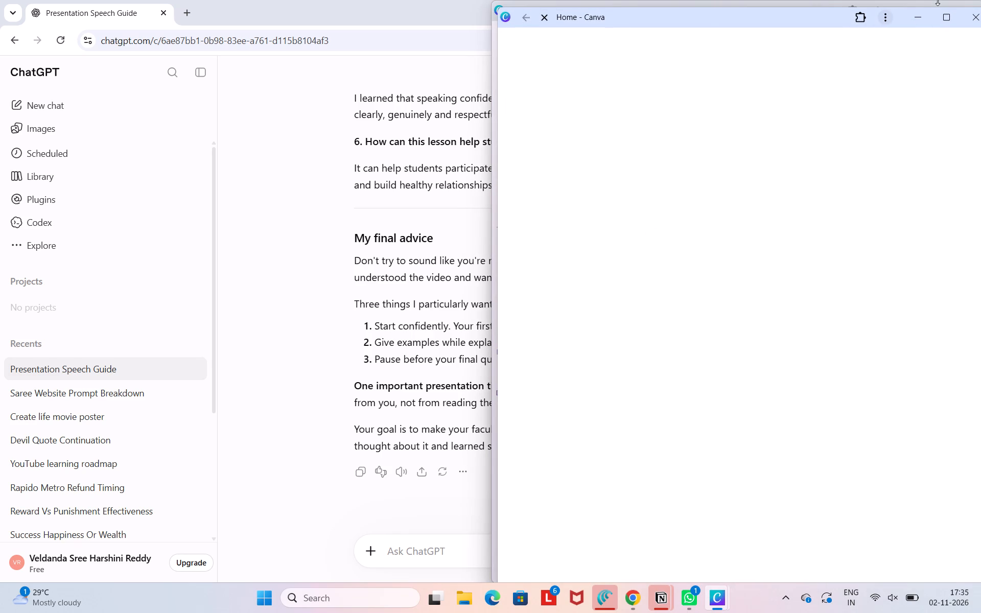
Close the extra blank Canva window and maximise the Canva home window.
{"action": "left_click", "coordinate": [356, 181]}
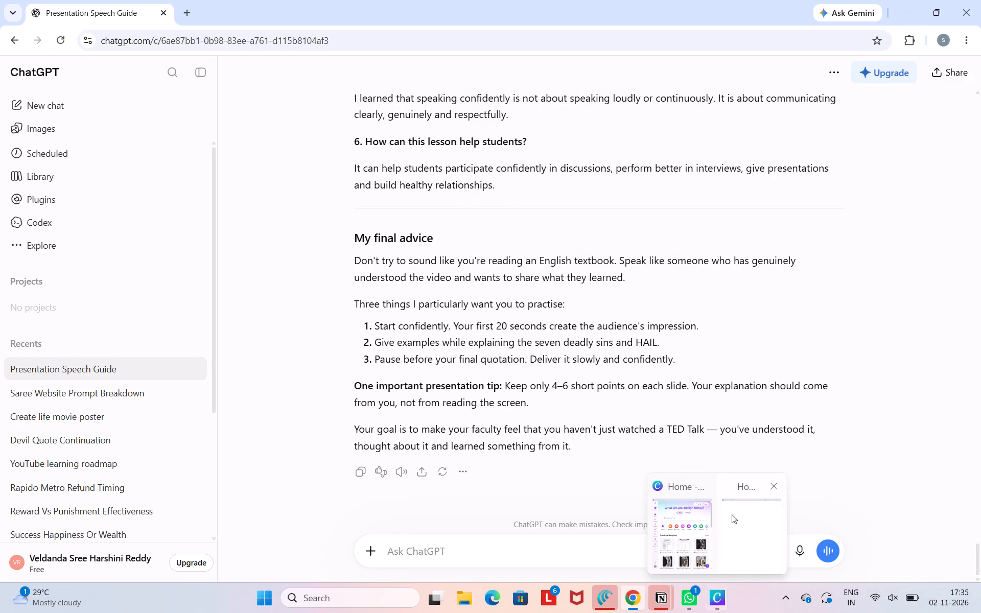
{"action": "left_click", "coordinate": [773, 488]}
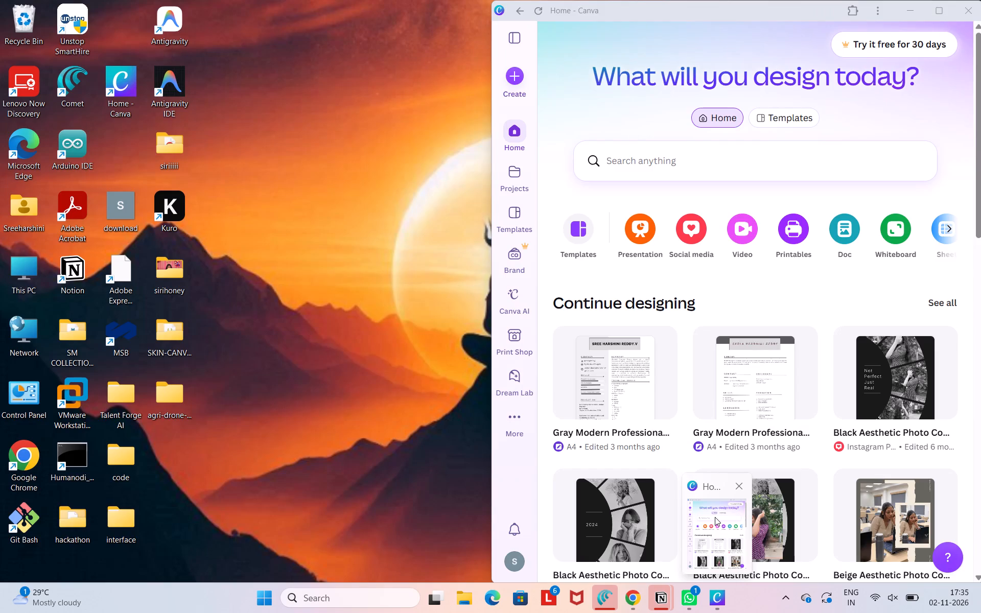
{"action": "left_click", "coordinate": [715, 611]}
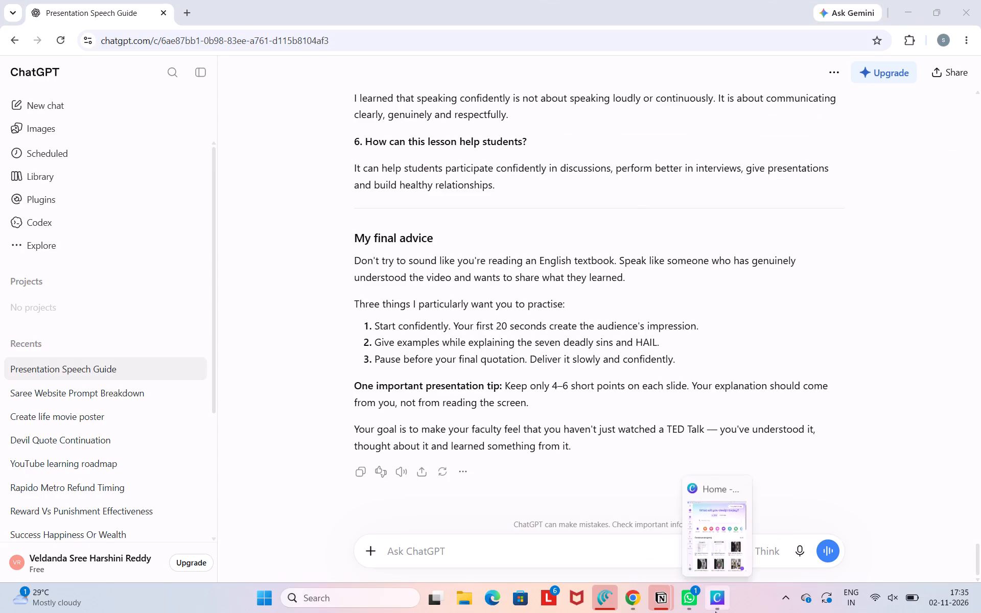
{"action": "left_click", "coordinate": [943, 13]}
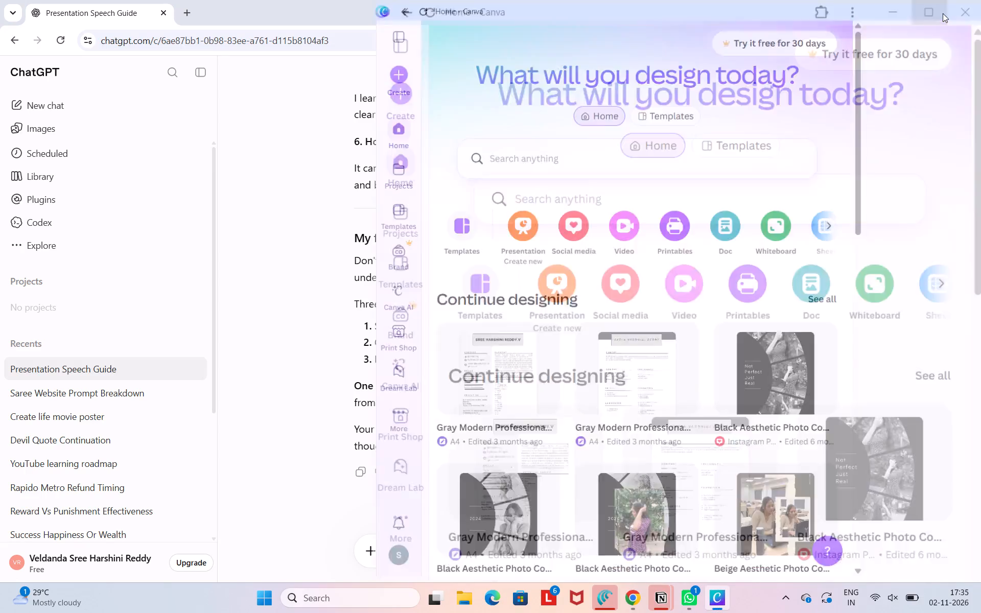
Create a new blank presentation from the Canva home page.
{"action": "left_click", "coordinate": [338, 226]}
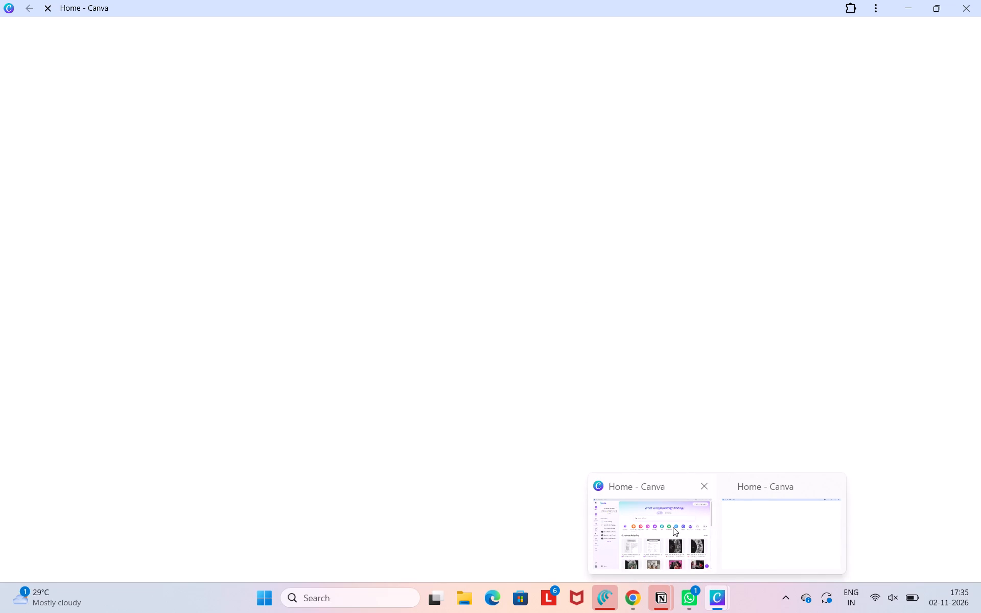
{"action": "left_click", "coordinate": [673, 527]}
{"action": "left_click", "coordinate": [342, 237]}
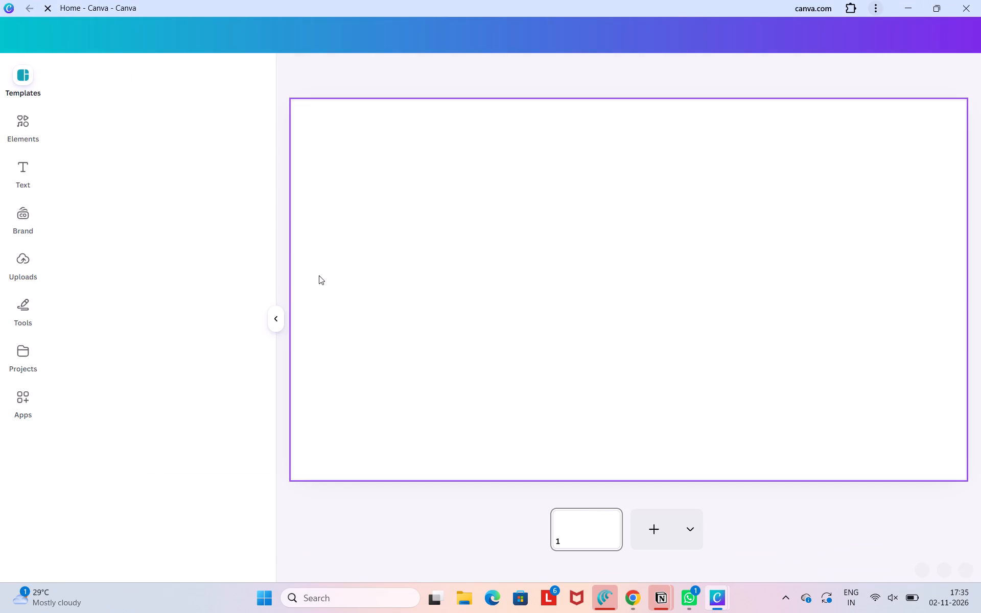
Search the templates for "public speaking" and apply the title page of the Pink Blue and Yellow Illustrated Public Speaking Presentation.
{"action": "left_click", "coordinate": [112, 81]}
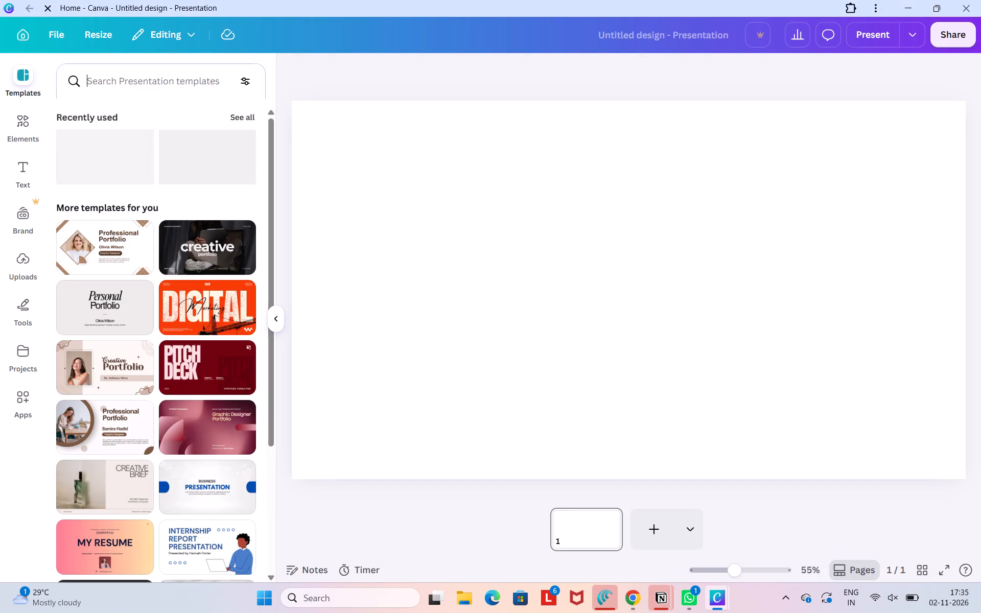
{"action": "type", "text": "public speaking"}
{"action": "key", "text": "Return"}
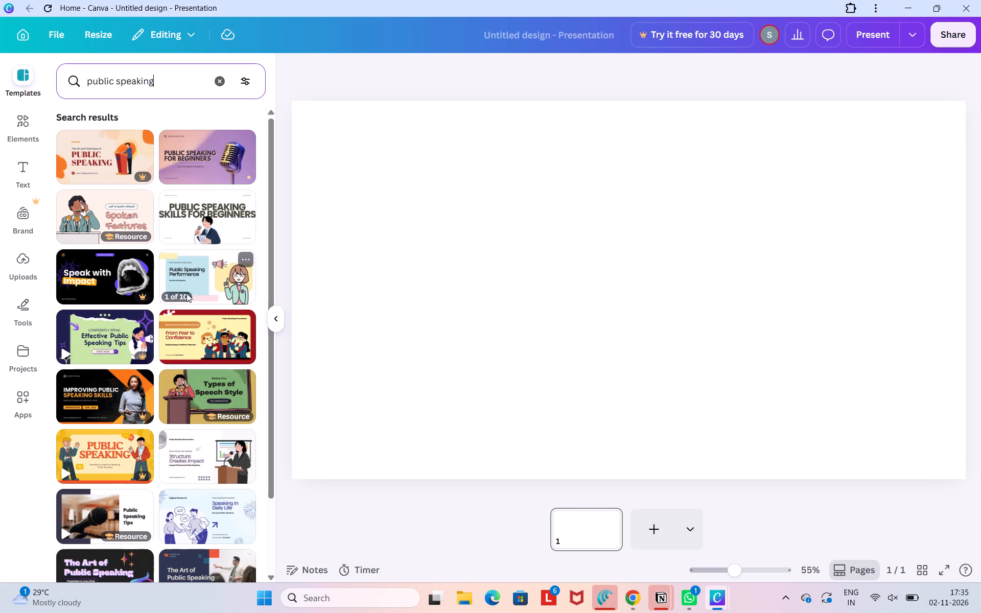
{"action": "scroll", "coordinate": [186, 293], "scroll_direction": "down", "scroll_amount": 1}
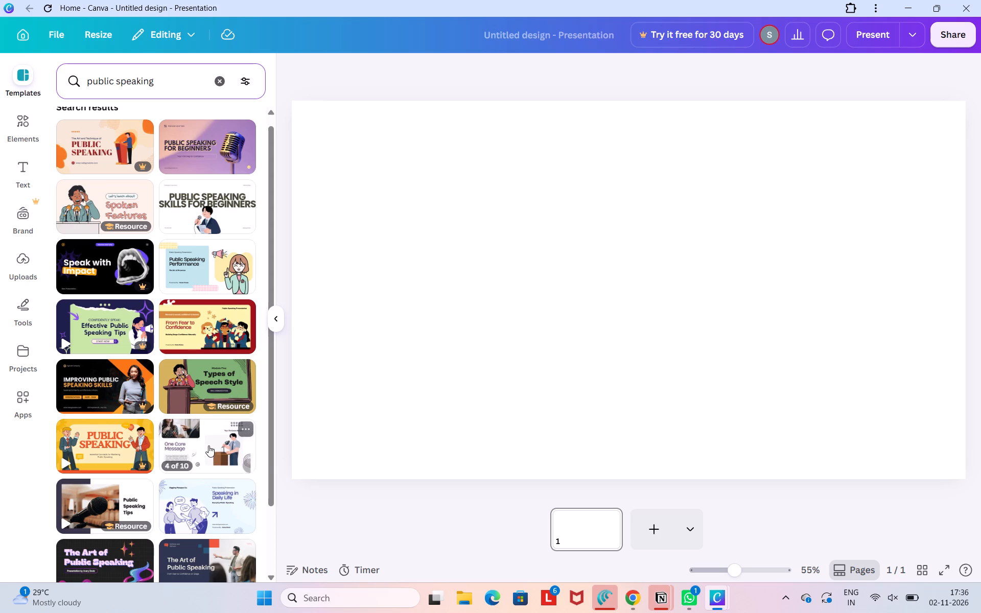
{"action": "left_click", "coordinate": [220, 271]}
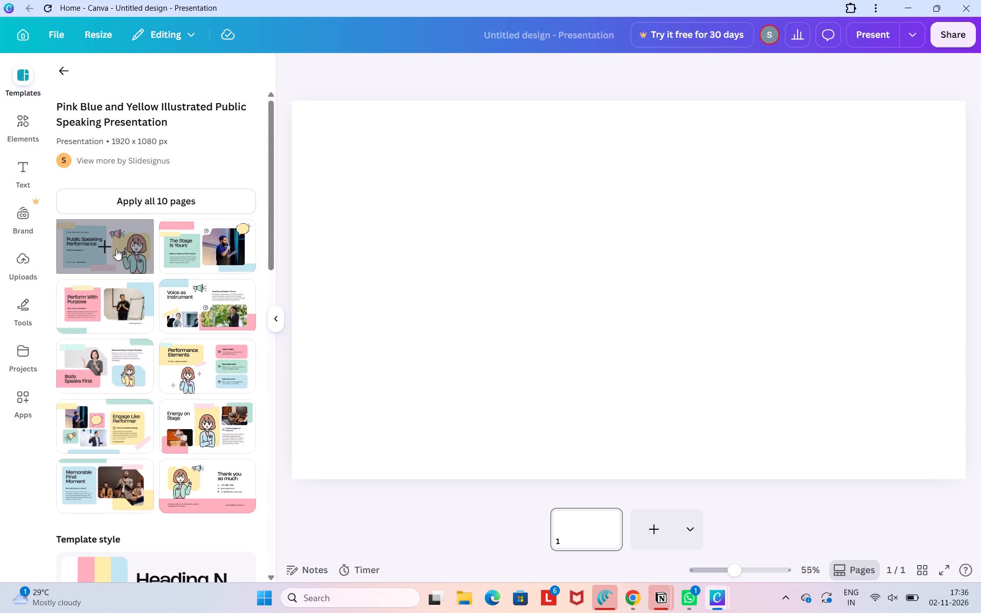
{"action": "left_click", "coordinate": [116, 249]}
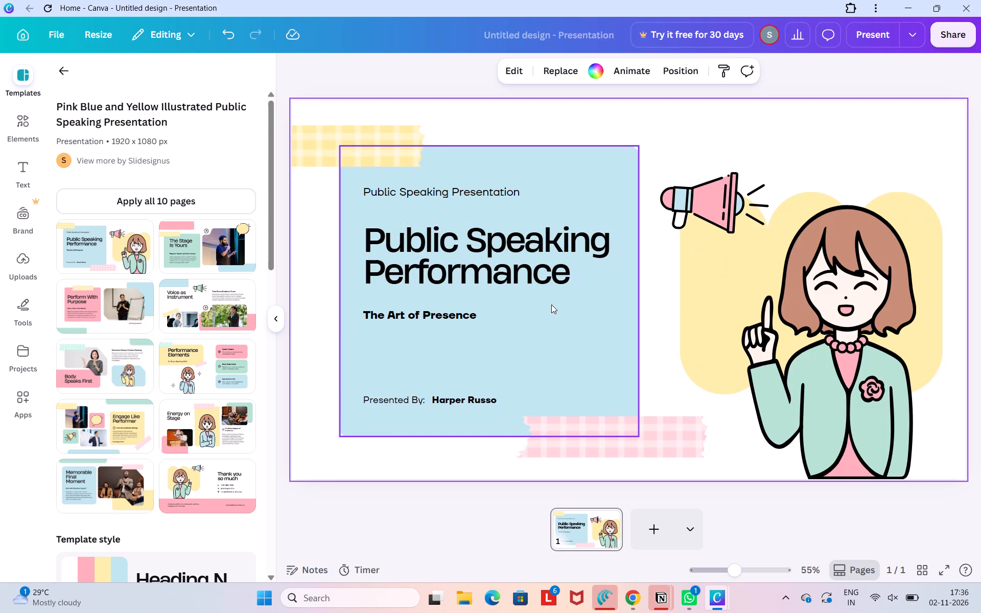
{"action": "left_click", "coordinate": [305, 67]}
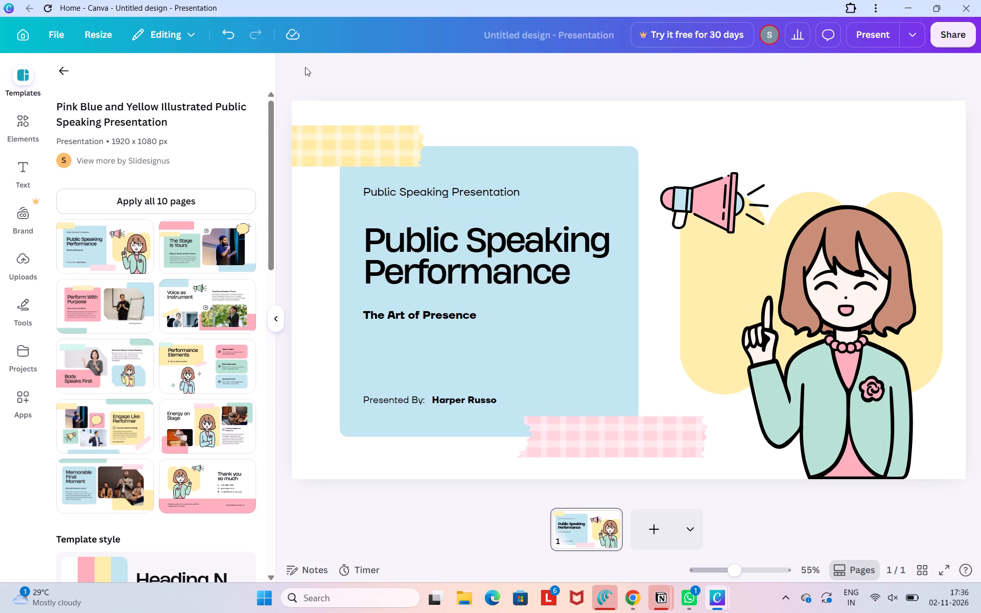
{"action": "key", "text": "shift+super+s"}
{"action": "left_click_drag", "start_coordinate": [283, 81], "coordinate": [523, 226]}
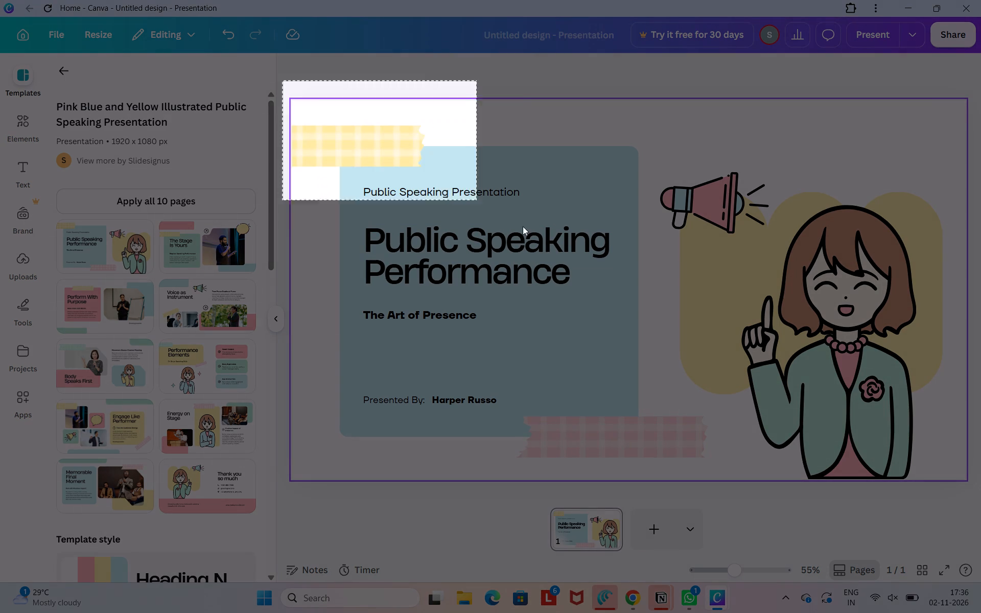
{"action": "left_click_drag", "start_coordinate": [523, 226], "coordinate": [978, 512]}
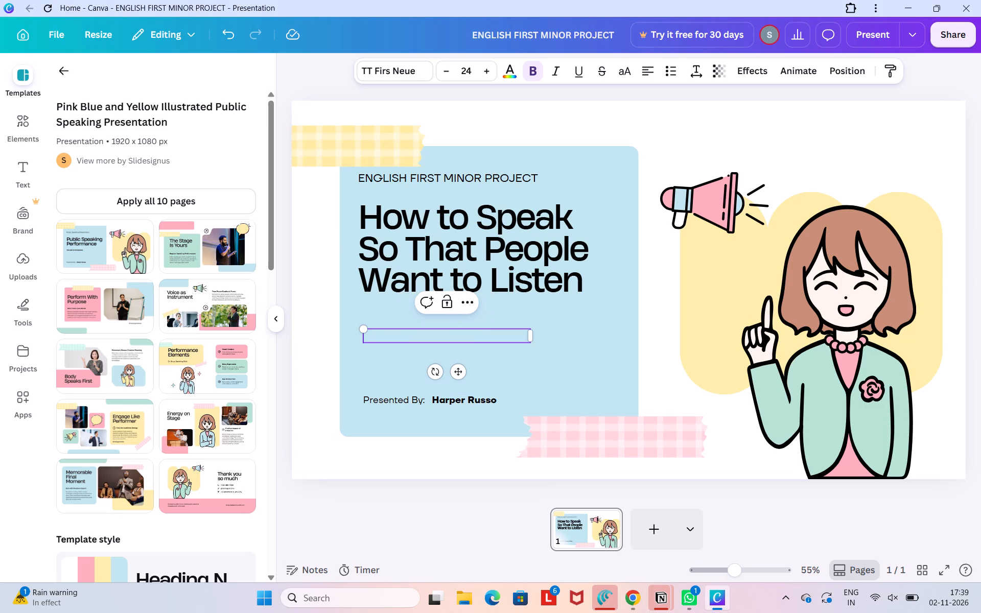
{"action": "key", "text": "ctrl+v"}
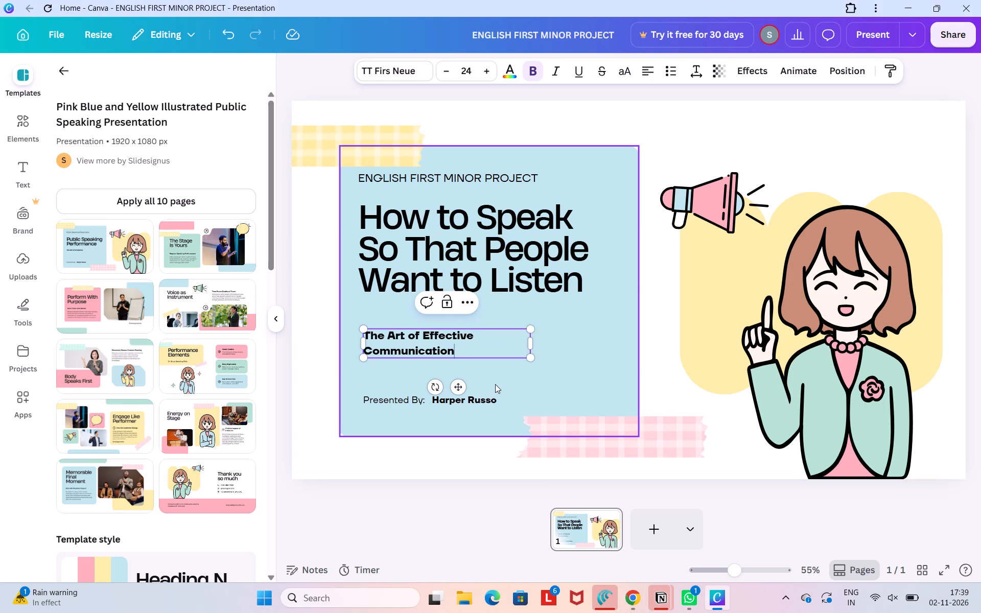
{"action": "left_click", "coordinate": [497, 384]}
Replace the placeholder presenter name after "Presented By:" with the student's name, family name first.
{"action": "double_click", "coordinate": [466, 399]}
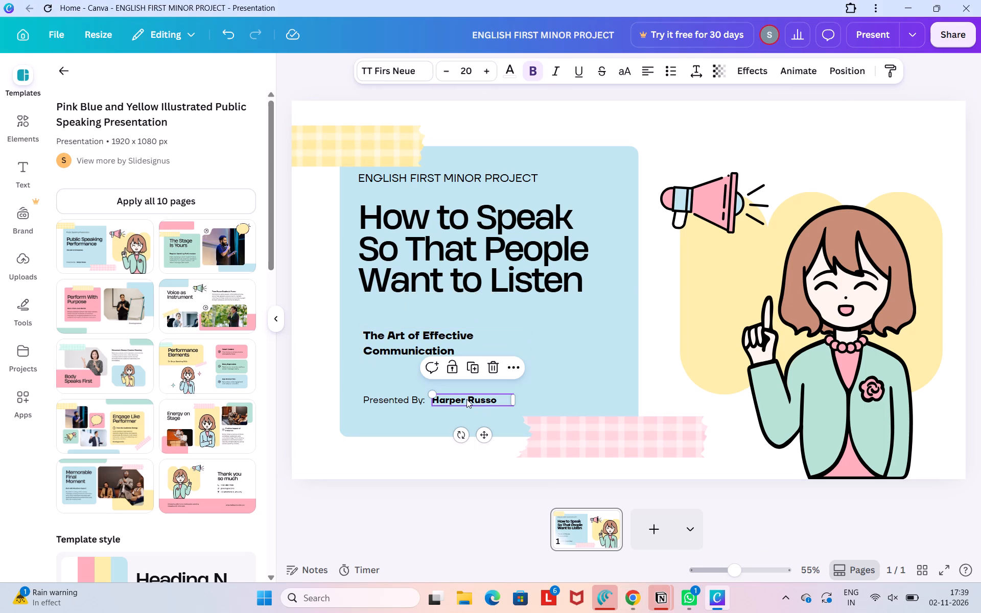
{"action": "key", "text": "BackSpace"}
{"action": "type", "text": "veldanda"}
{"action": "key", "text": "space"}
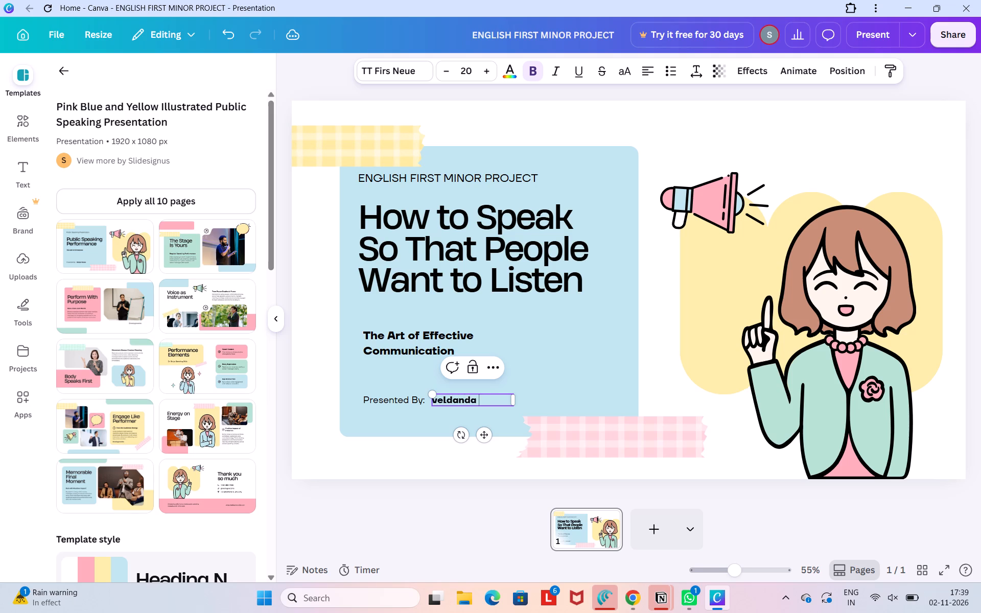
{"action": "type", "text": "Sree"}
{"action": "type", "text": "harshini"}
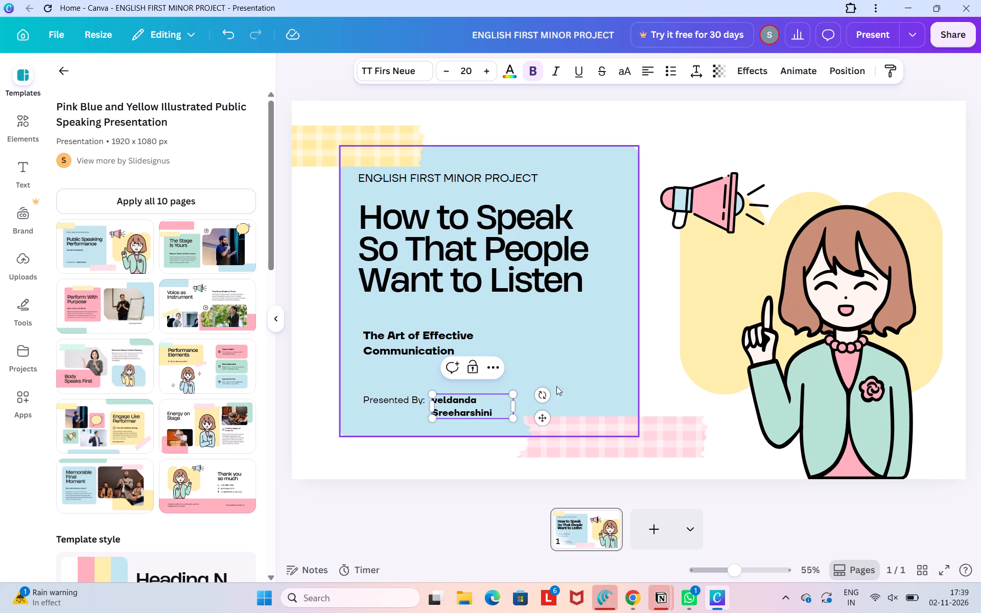
Remove the leading family name from the presenter name and add the student's last name at the end.
{"action": "left_click", "coordinate": [479, 398]}
{"action": "key", "text": "BackSpace"}
{"action": "key", "text": "BackSpace"}
{"action": "key", "text": "BackSpace"}
{"action": "key", "text": "BackSpace"}
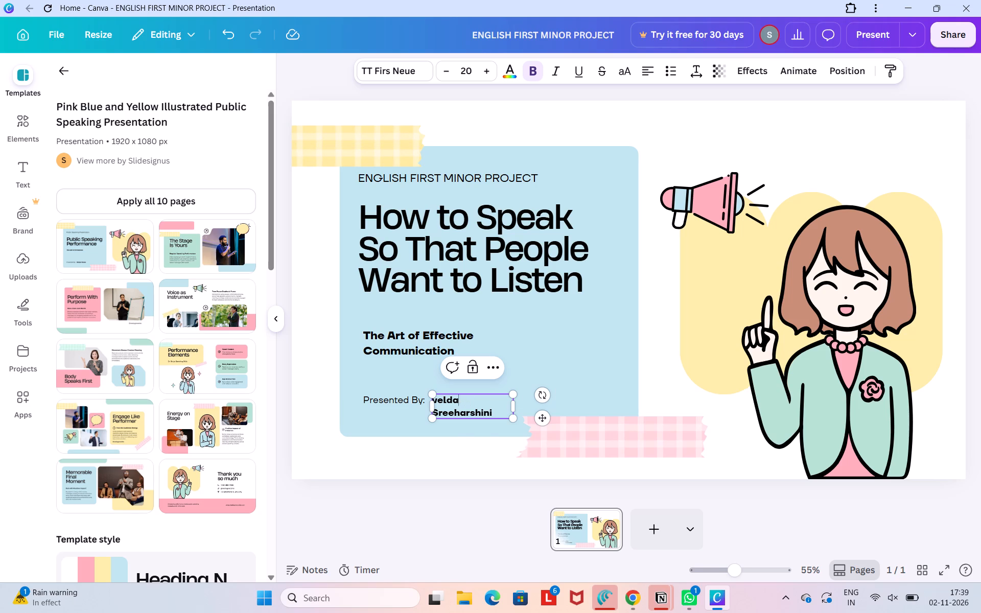
{"action": "key", "text": "BackSpace"}
{"action": "key", "text": "BackSpace"}
{"action": "key", "text": "BackSpace"}
{"action": "key", "text": "BackSpace"}
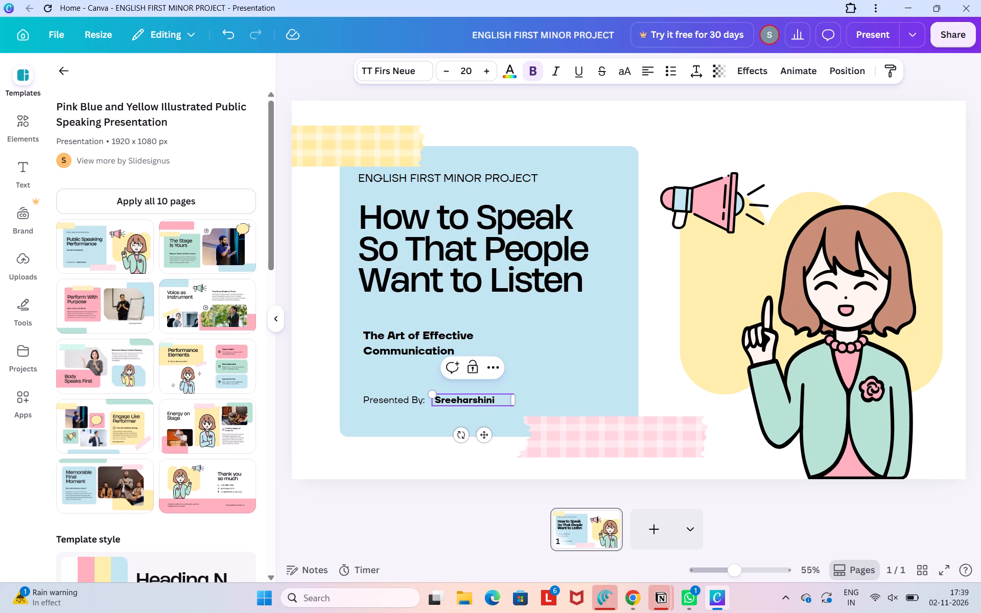
{"action": "left_click", "coordinate": [502, 398]}
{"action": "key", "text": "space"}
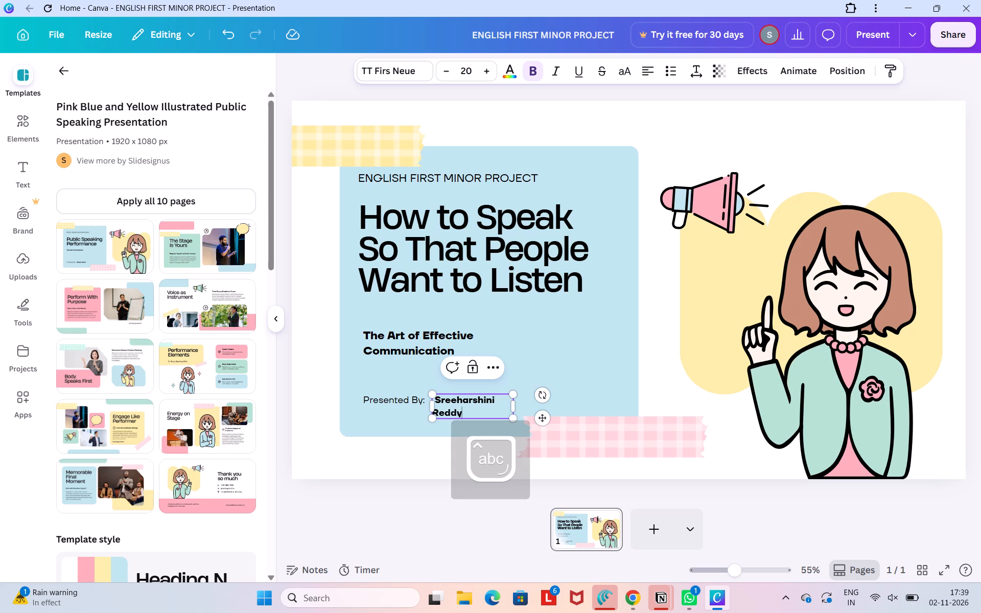
{"action": "key", "text": "Return"}
{"action": "key", "text": "BackSpace"}
Move the "Presented By:" label and presenter name up toward the subtitle, and widen the name's text box to about 314 for one line.
{"action": "left_click", "coordinate": [398, 415]}
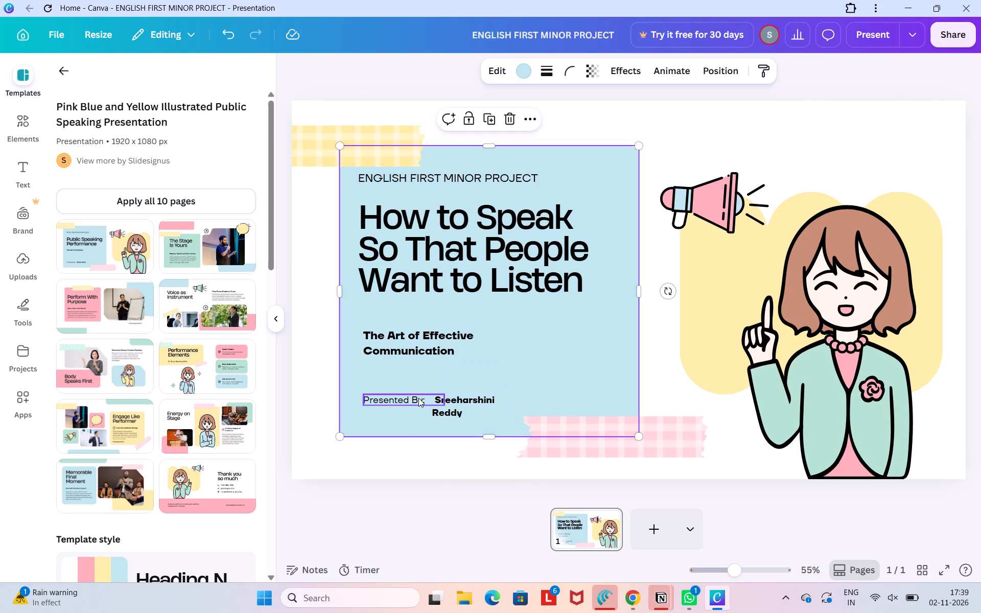
{"action": "left_click_drag", "start_coordinate": [414, 397], "coordinate": [414, 382]}
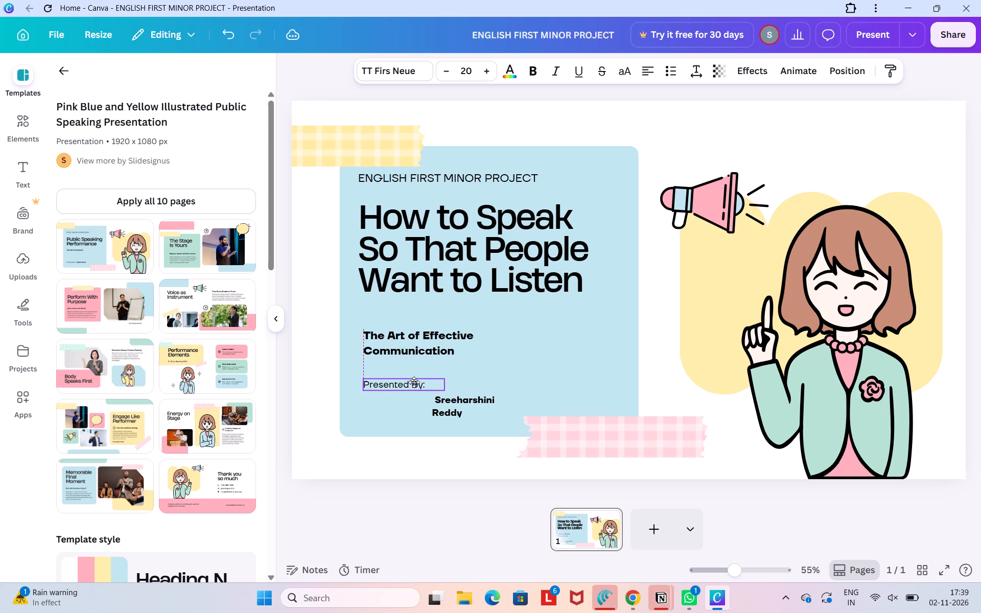
{"action": "left_click_drag", "start_coordinate": [414, 382], "coordinate": [414, 382]}
{"action": "left_click_drag", "start_coordinate": [442, 405], "coordinate": [442, 392]}
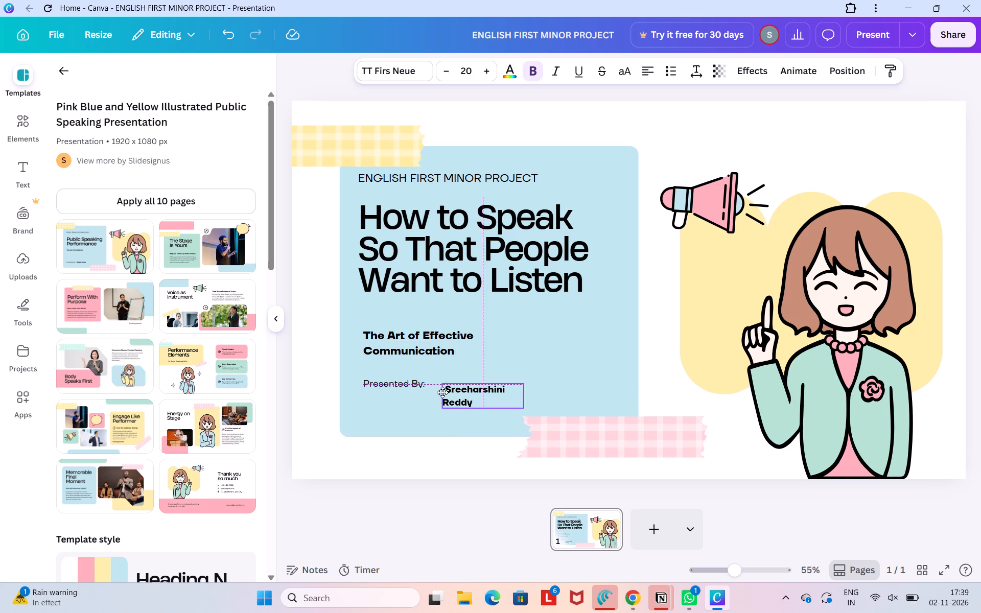
{"action": "left_click_drag", "start_coordinate": [442, 392], "coordinate": [442, 391]}
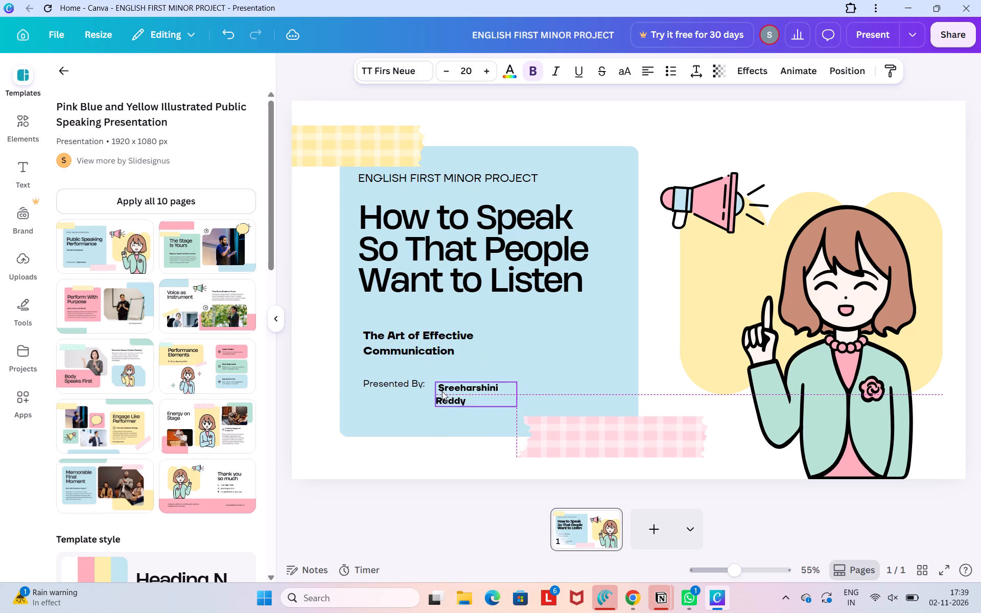
{"action": "left_click", "coordinate": [442, 391]}
{"action": "left_click_drag", "start_coordinate": [442, 391], "coordinate": [439, 386]}
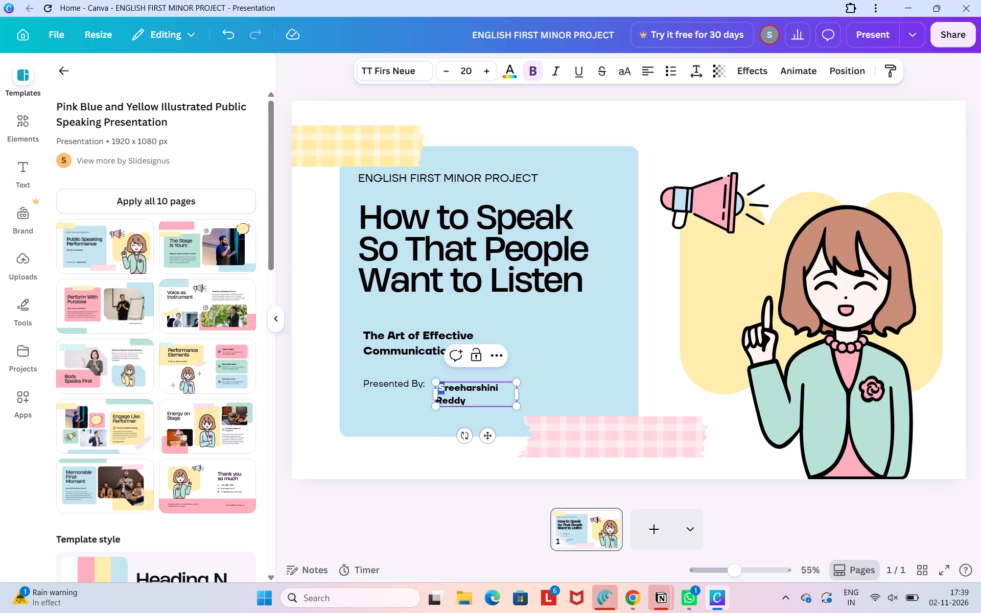
{"action": "left_click_drag", "start_coordinate": [439, 386], "coordinate": [439, 387]}
{"action": "left_click_drag", "start_coordinate": [518, 391], "coordinate": [547, 392]}
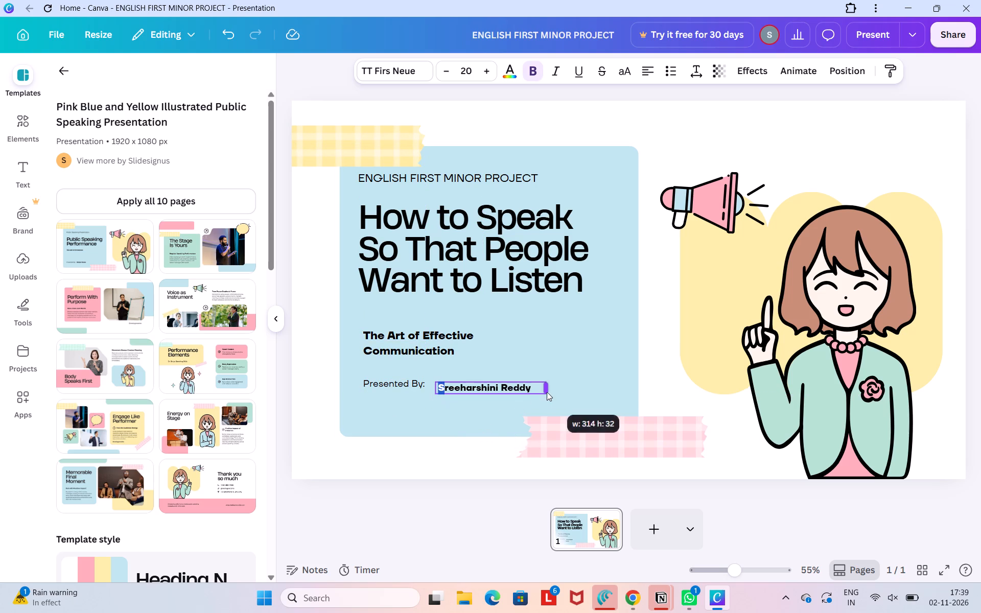
{"action": "left_click_drag", "start_coordinate": [547, 392], "coordinate": [546, 392]}
{"action": "left_click_drag", "start_coordinate": [486, 383], "coordinate": [478, 393]}
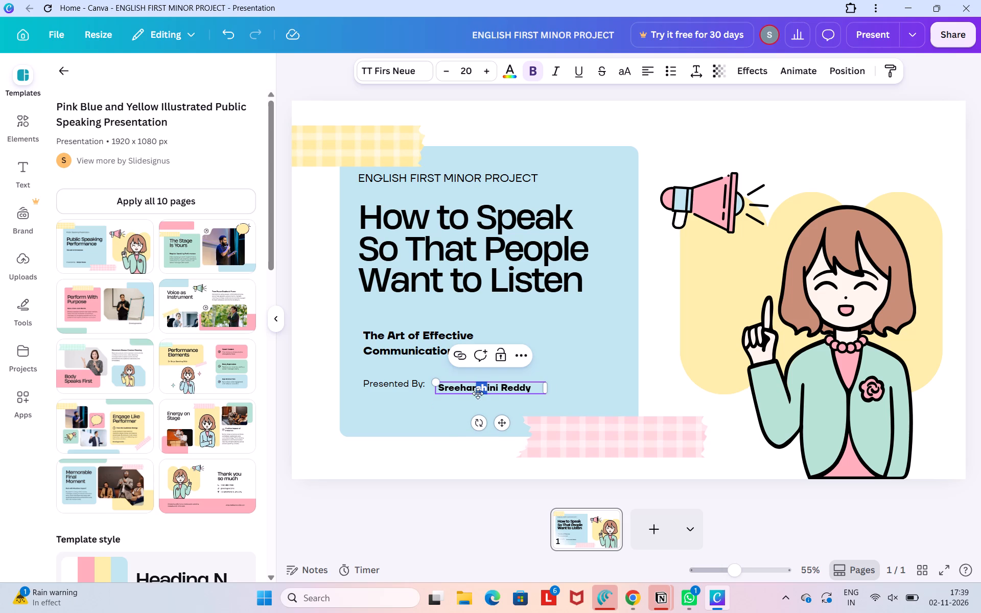
{"action": "left_click_drag", "start_coordinate": [478, 393], "coordinate": [478, 390]}
{"action": "left_click", "coordinate": [478, 390]}
Shift the blue card slightly toward the slide's left edge behind the title text, keeping its height on the slide nearly the same.
{"action": "left_click_drag", "start_coordinate": [454, 402], "coordinate": [475, 389]}
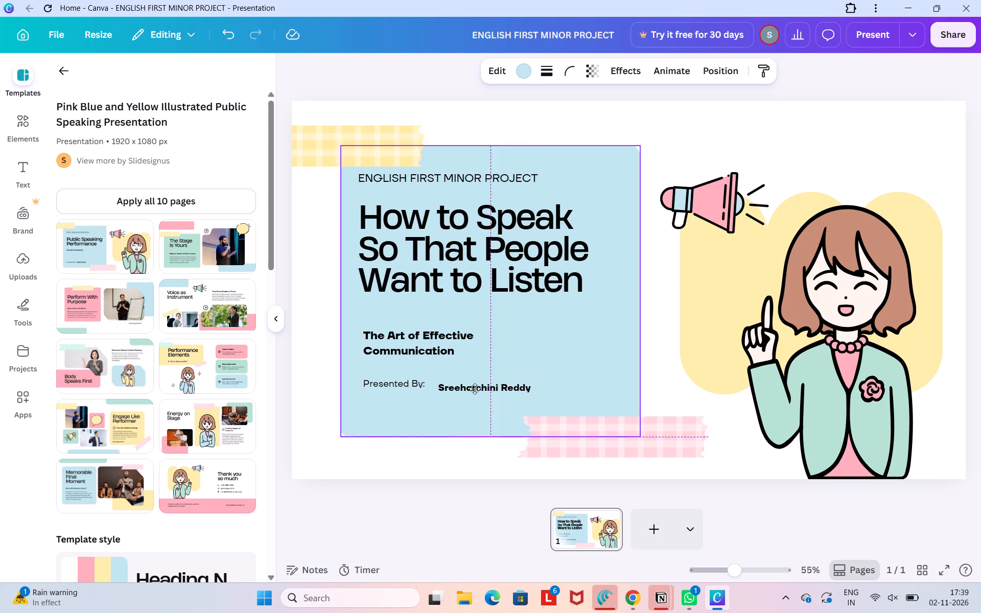
{"action": "left_click_drag", "start_coordinate": [475, 389], "coordinate": [427, 418]}
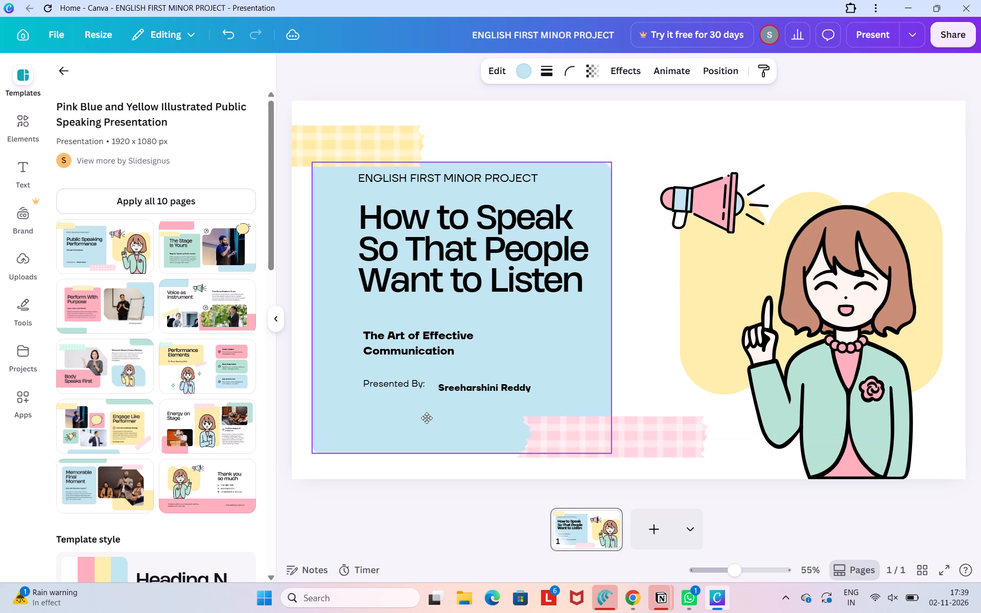
{"action": "left_click_drag", "start_coordinate": [427, 418], "coordinate": [450, 415]}
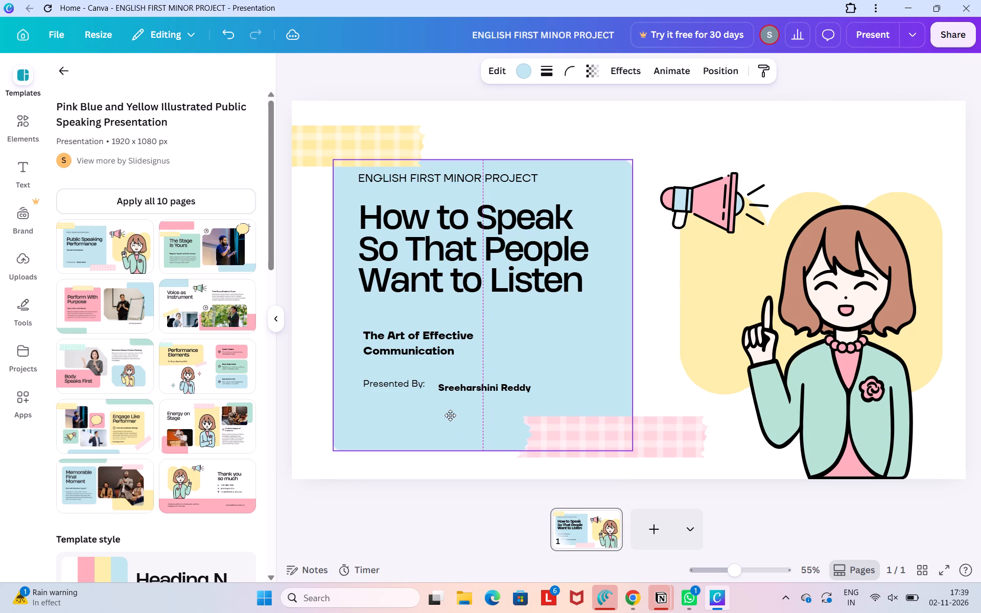
{"action": "left_click_drag", "start_coordinate": [450, 415], "coordinate": [449, 415]}
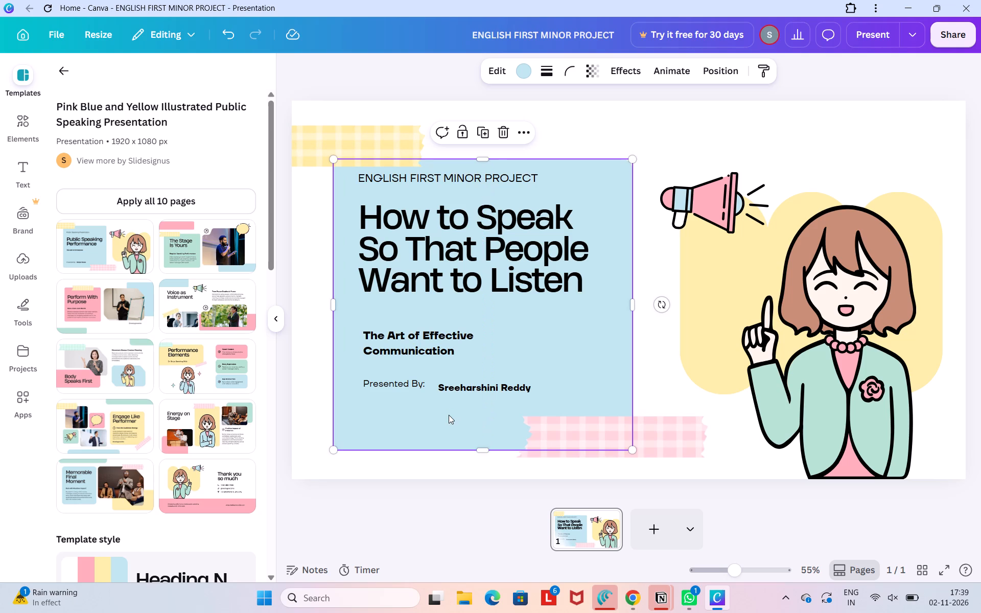
{"action": "left_click_drag", "start_coordinate": [449, 415], "coordinate": [446, 402]}
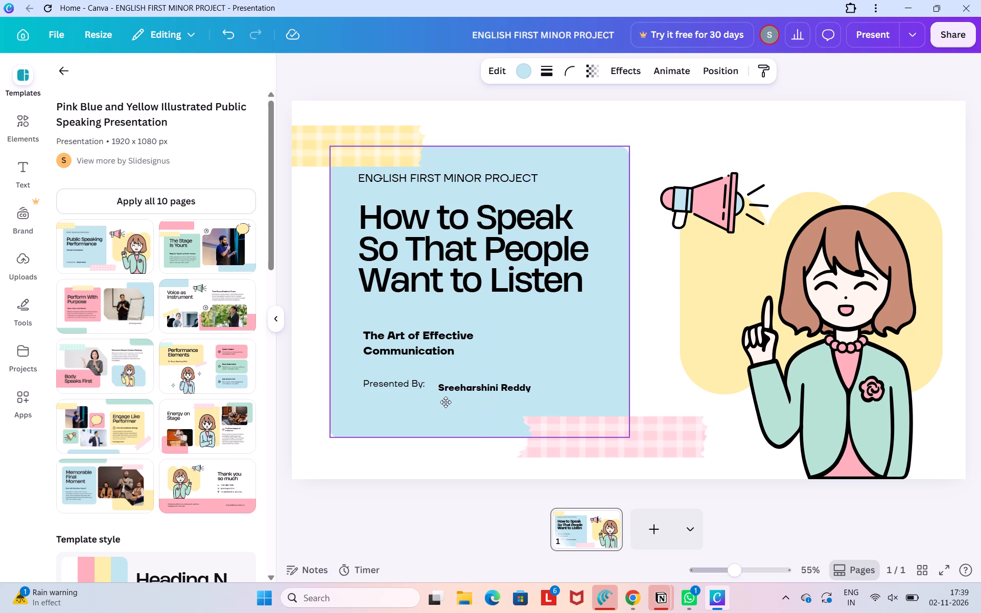
{"action": "left_click_drag", "start_coordinate": [446, 402], "coordinate": [446, 403]}
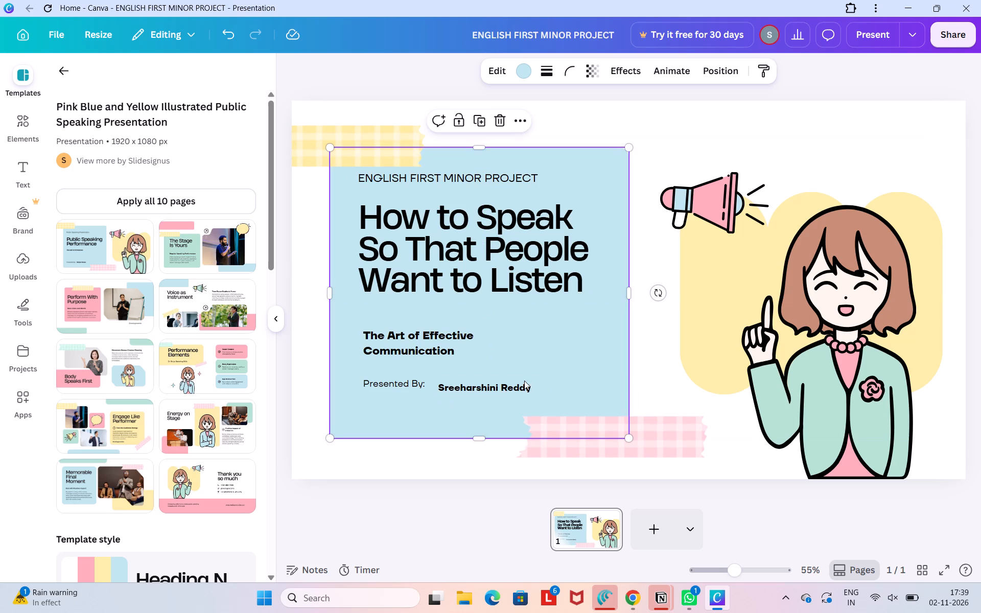
Align the presenter name on the same line as the "Presented By:" label, directly after it.
{"action": "left_click_drag", "start_coordinate": [493, 386], "coordinate": [485, 383]}
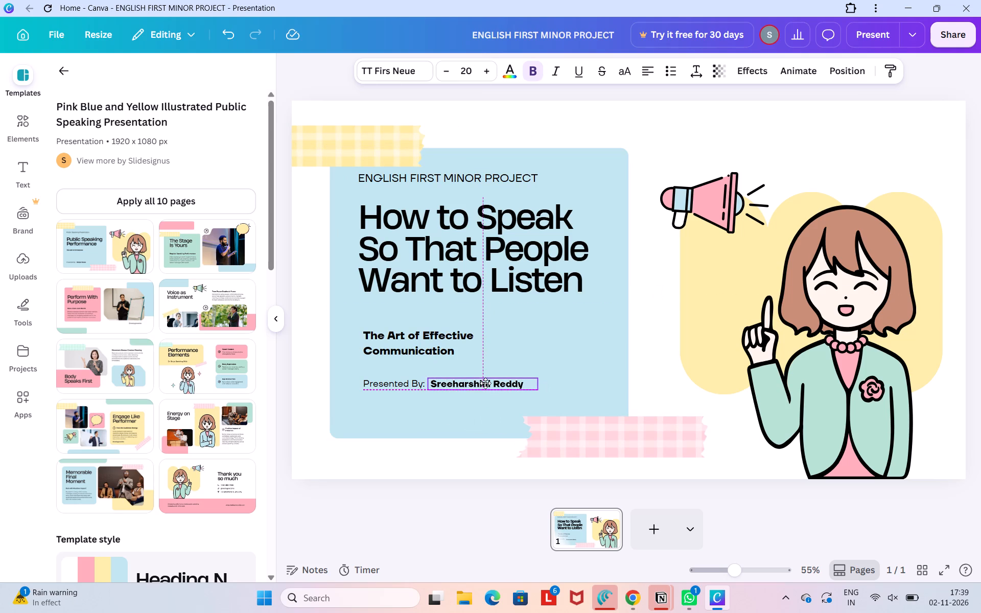
{"action": "left_click_drag", "start_coordinate": [485, 383], "coordinate": [484, 383]}
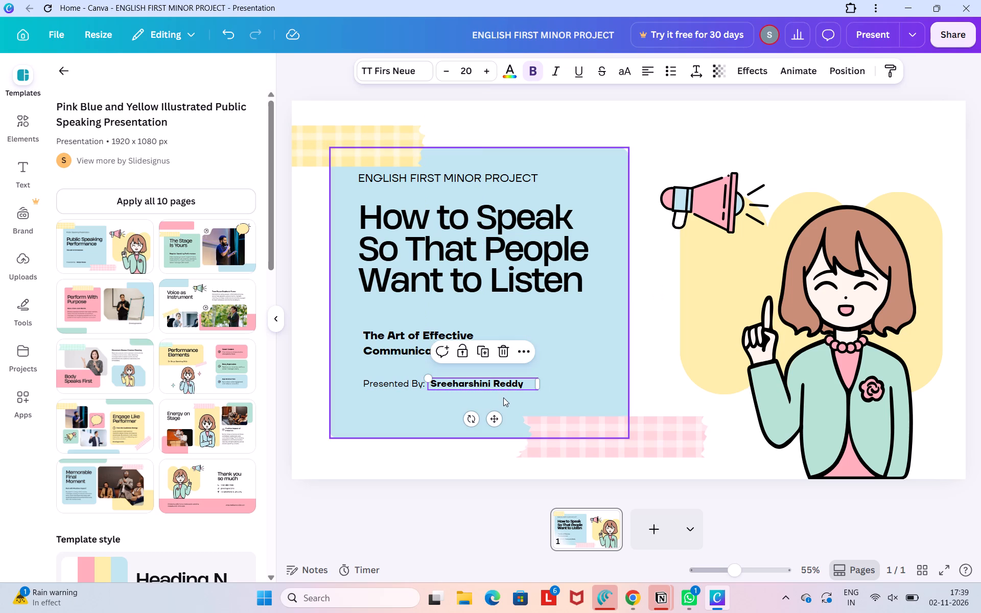
{"action": "left_click", "coordinate": [503, 397]}
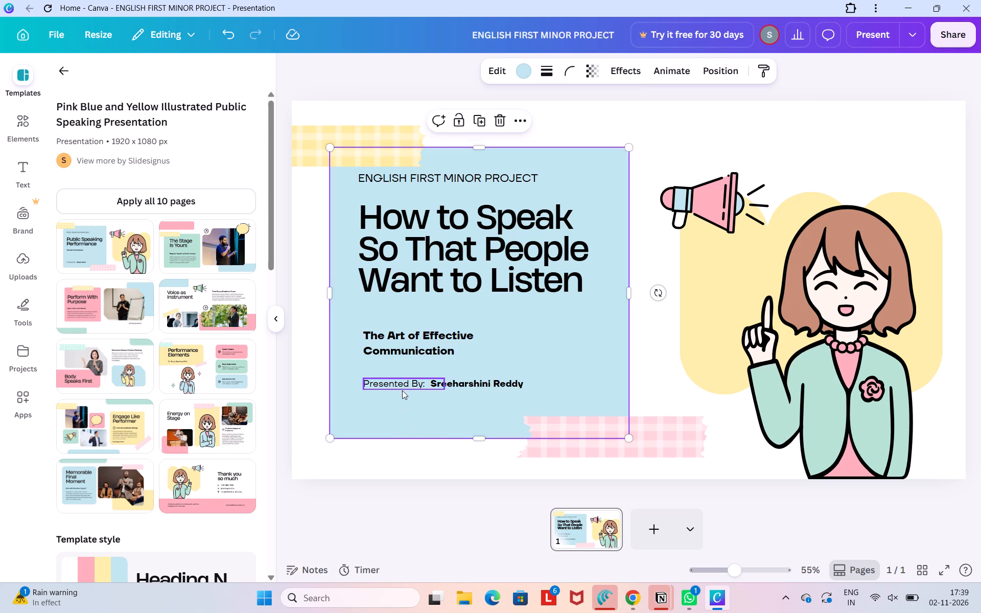
Duplicate the "Presented By:" label and place the copy directly beneath the original, aligned to its left edge.
{"action": "left_click", "coordinate": [401, 387]}
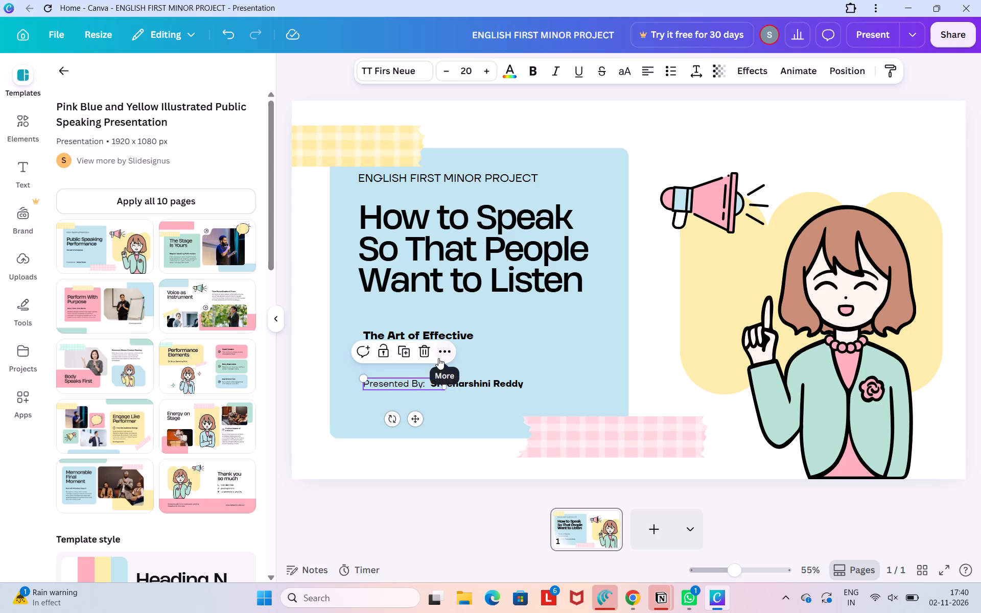
{"action": "left_click", "coordinate": [438, 358]}
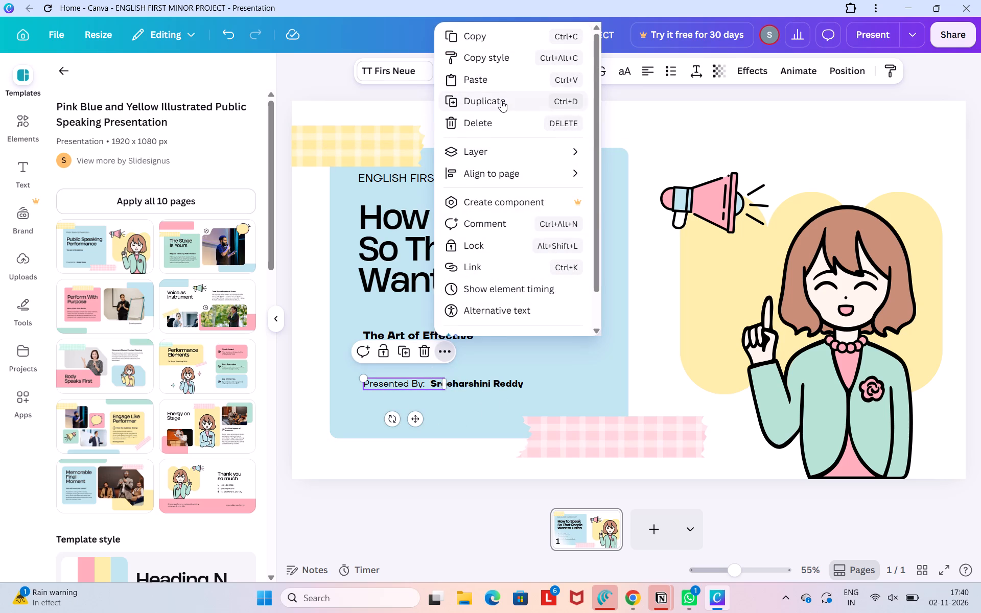
{"action": "left_click", "coordinate": [501, 102]}
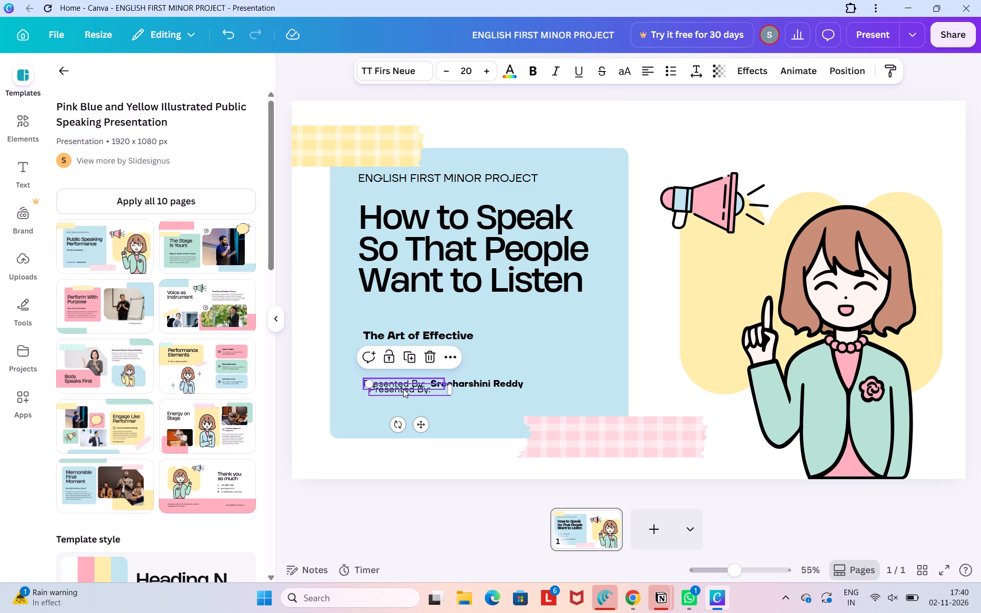
{"action": "left_click_drag", "start_coordinate": [403, 389], "coordinate": [398, 397]}
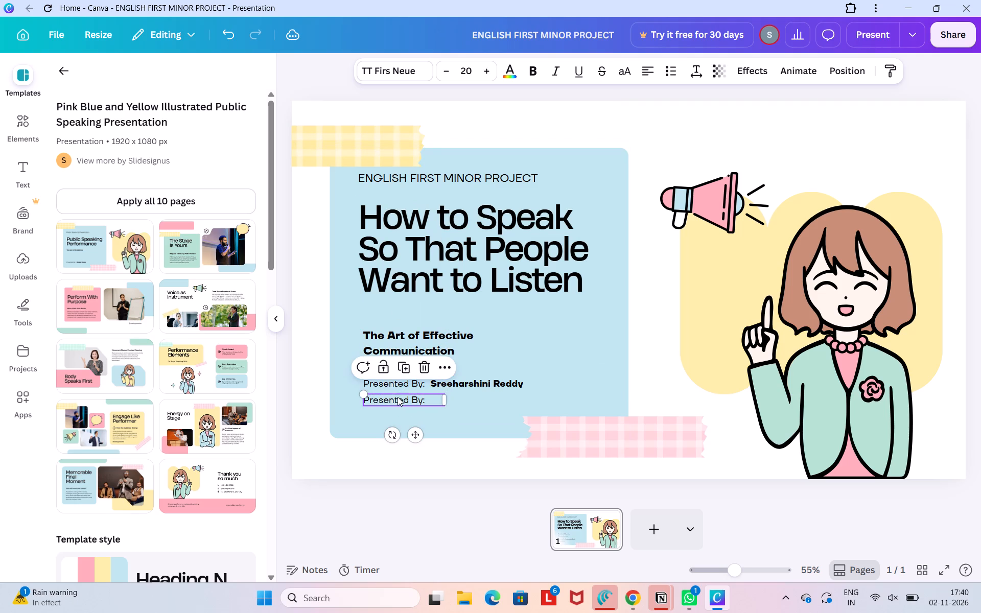
Replace the duplicated label's text with "NIAT ID:" and the student's ID number, and widen its box to about 314 for one line.
{"action": "double_click", "coordinate": [398, 397]}
{"action": "key", "text": "BackSpace"}
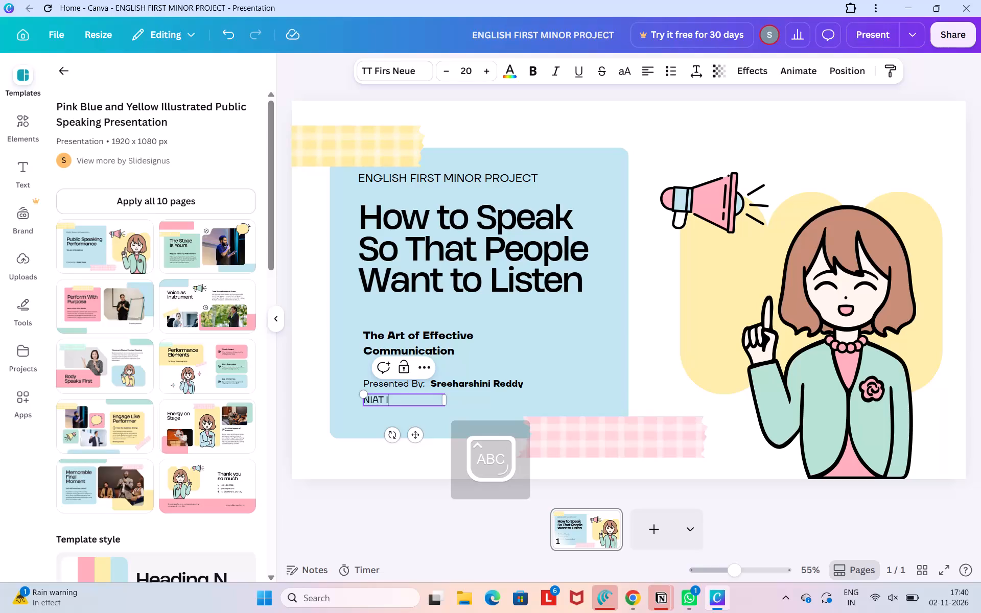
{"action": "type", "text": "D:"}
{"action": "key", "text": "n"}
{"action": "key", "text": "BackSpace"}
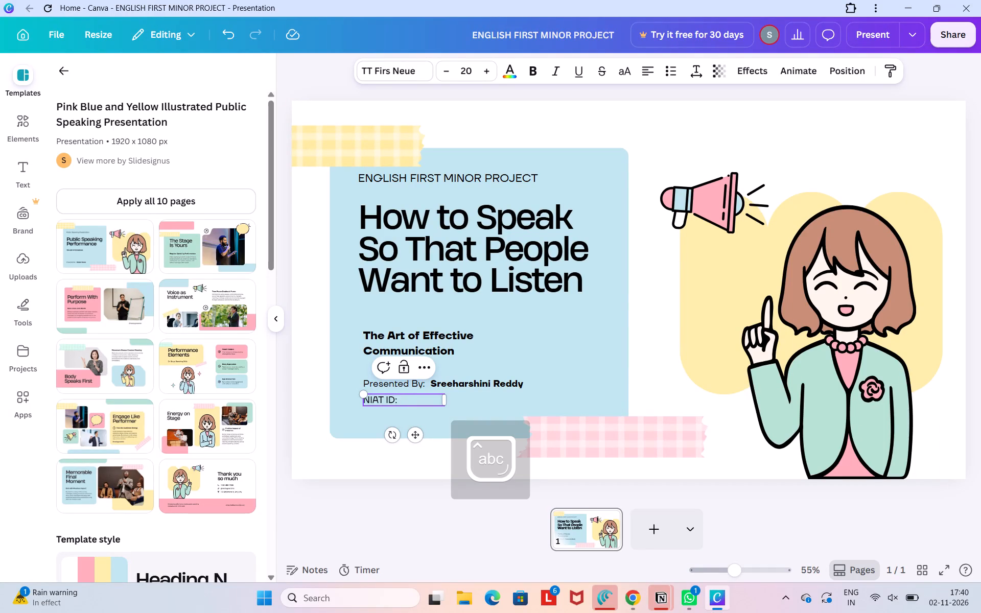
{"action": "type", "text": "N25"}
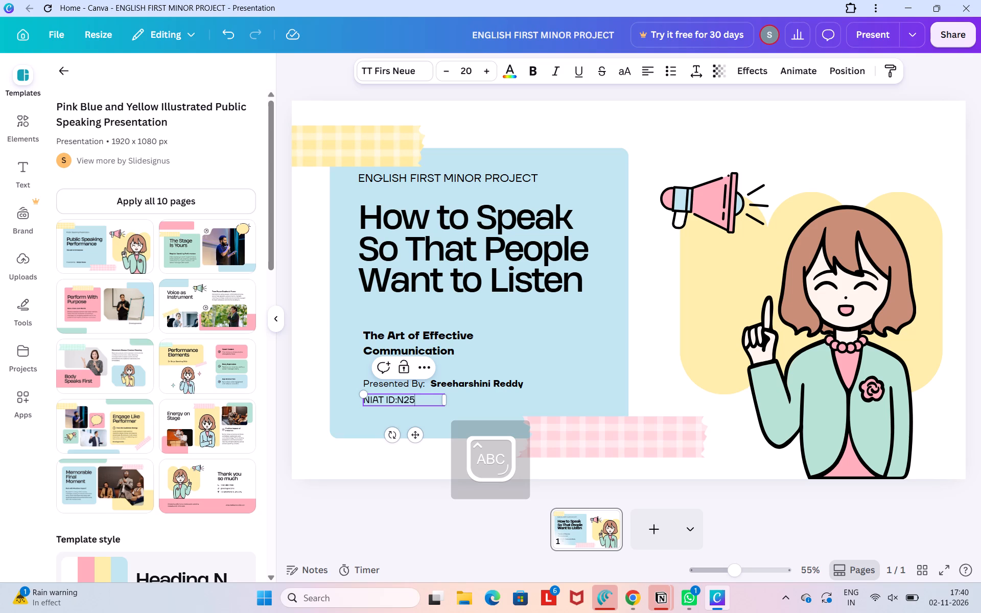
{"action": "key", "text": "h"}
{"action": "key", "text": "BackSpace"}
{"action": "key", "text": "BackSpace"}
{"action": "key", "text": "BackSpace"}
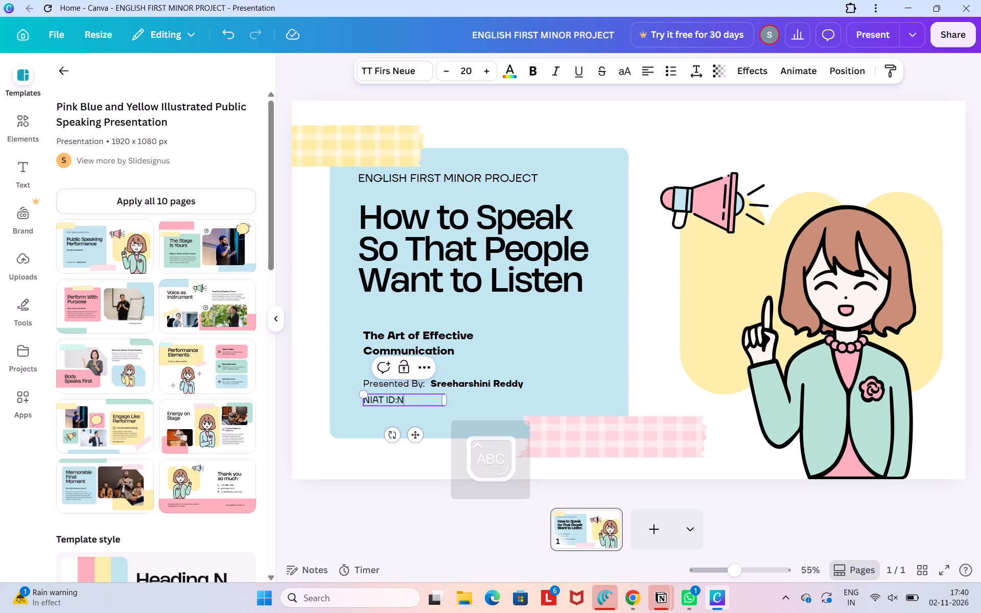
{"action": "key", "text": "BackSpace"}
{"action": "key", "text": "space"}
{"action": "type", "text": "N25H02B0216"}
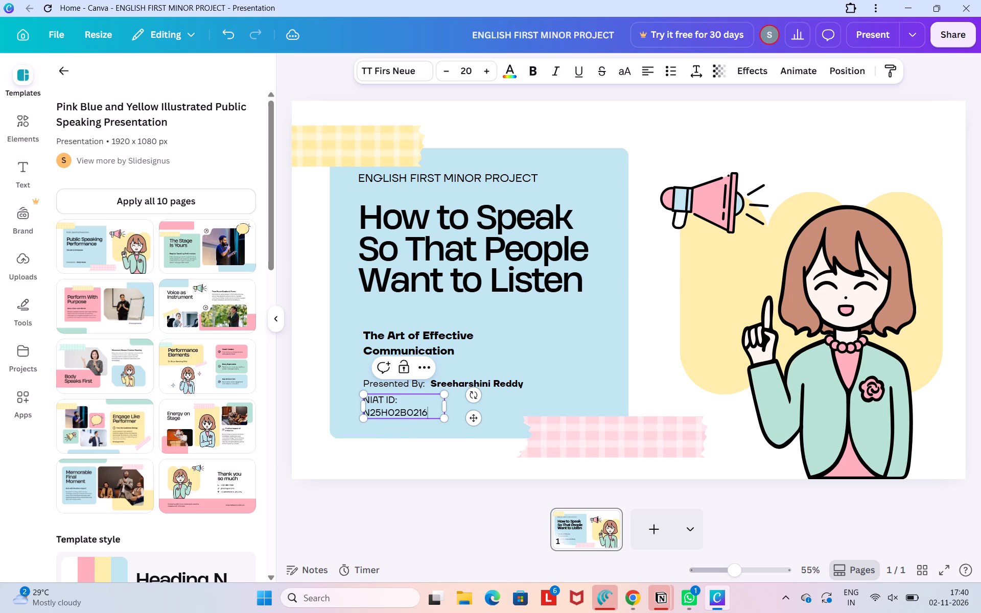
{"action": "left_click_drag", "start_coordinate": [446, 406], "coordinate": [476, 410]}
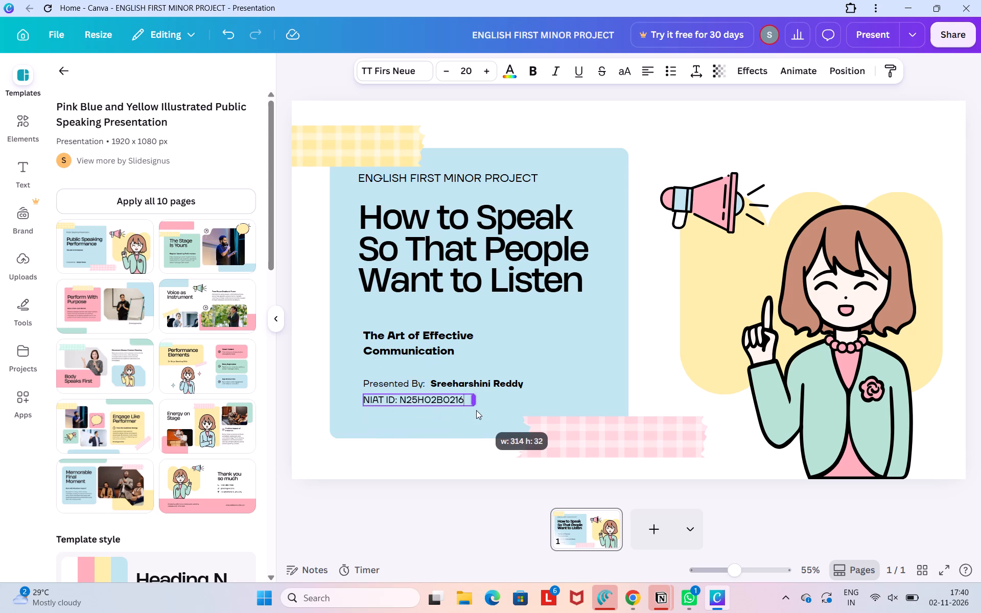
{"action": "left_click_drag", "start_coordinate": [476, 410], "coordinate": [476, 410]}
{"action": "left_click", "coordinate": [483, 431]}
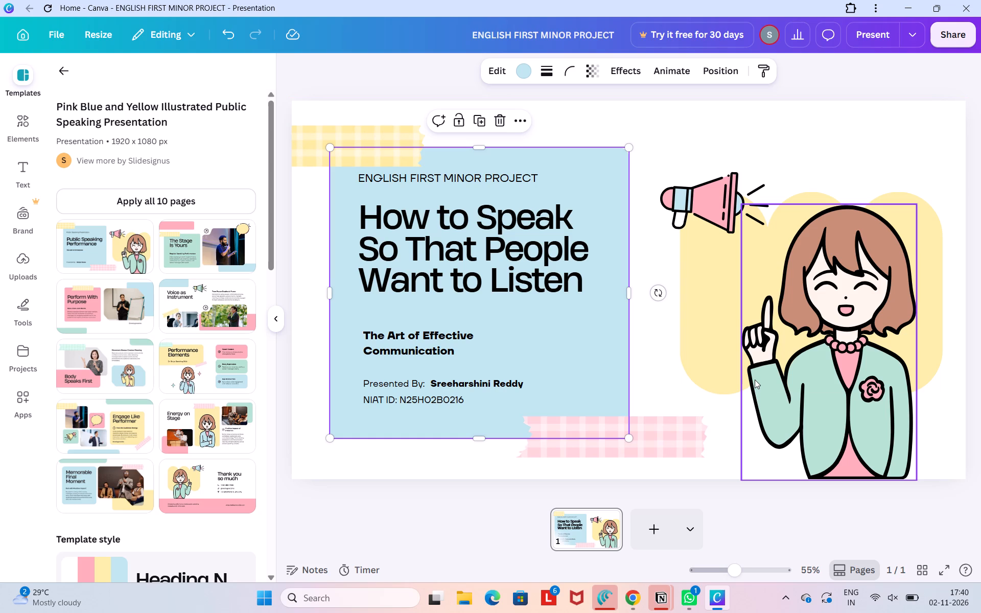
Add the template's "The Stage Is Yours" layout as a new page after the title slide.
{"action": "left_click", "coordinate": [671, 351]}
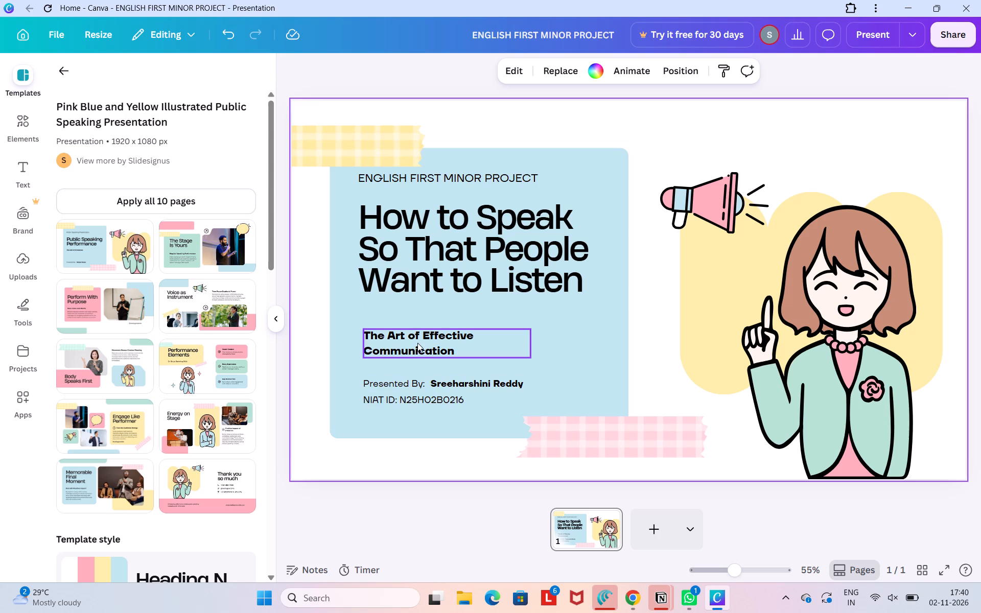
{"action": "left_click", "coordinate": [186, 232]}
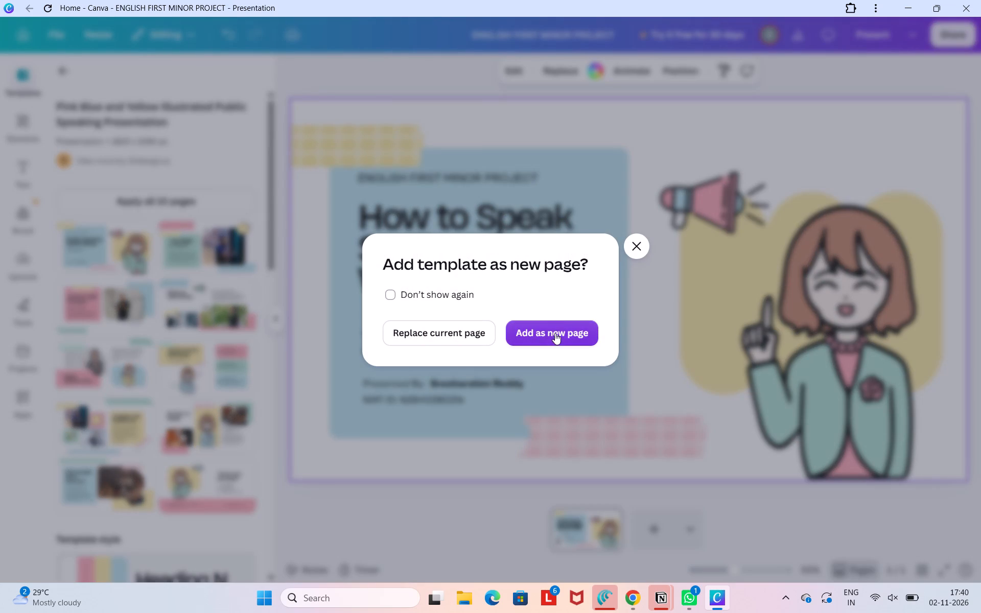
{"action": "left_click", "coordinate": [558, 332]}
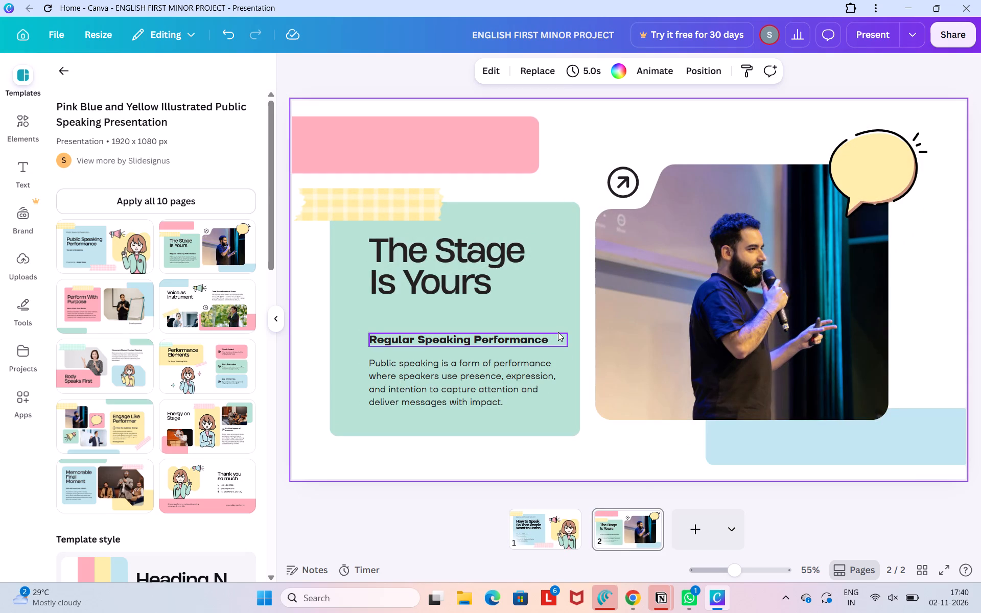
Capture a screenshot of the whole "The Stage Is Yours" slide with Snipping Tool.
{"action": "left_click", "coordinate": [777, 255]}
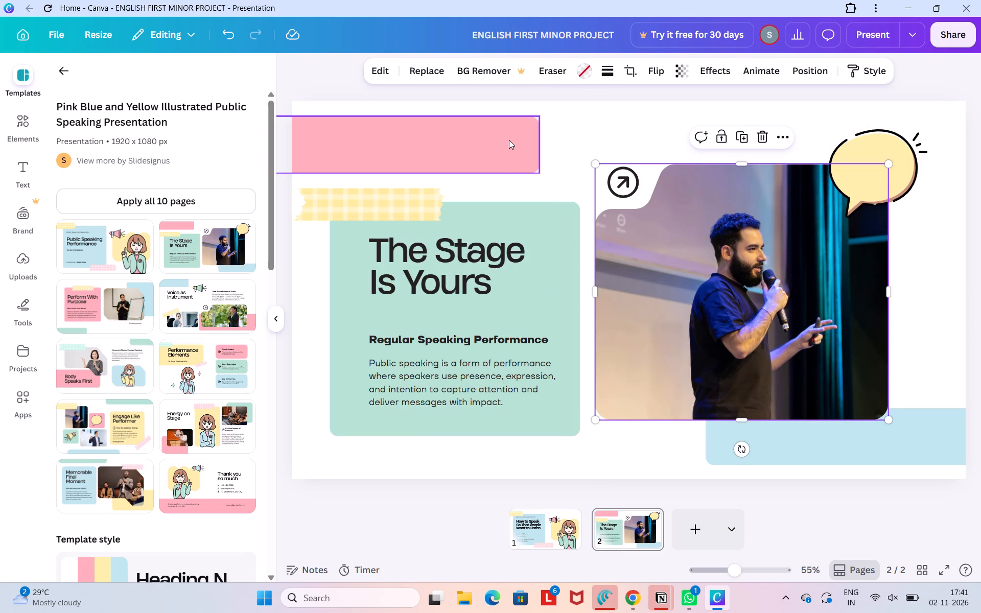
{"action": "key", "text": "shift+super+s"}
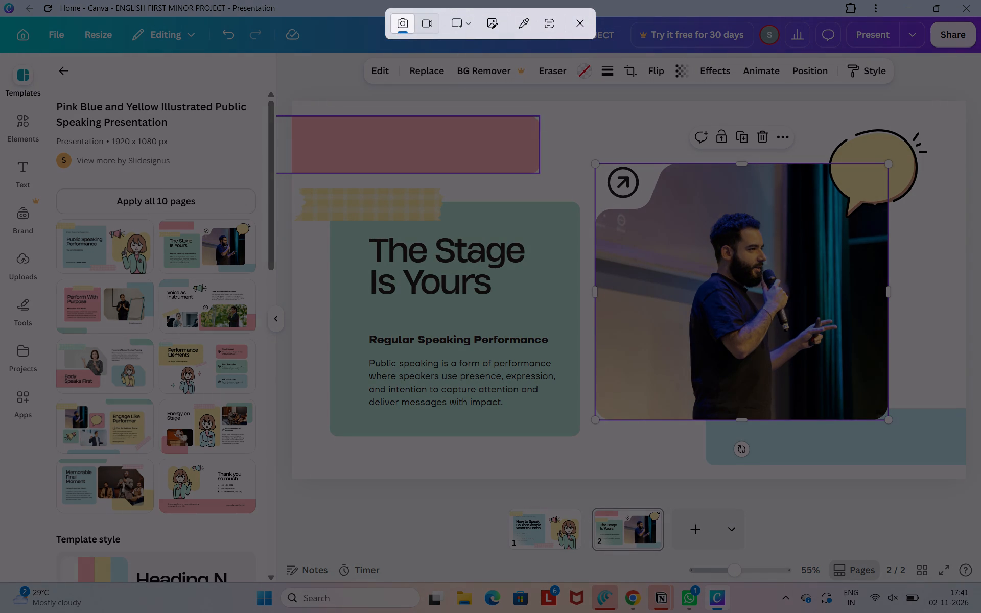
{"action": "left_click_drag", "start_coordinate": [281, 79], "coordinate": [932, 486]}
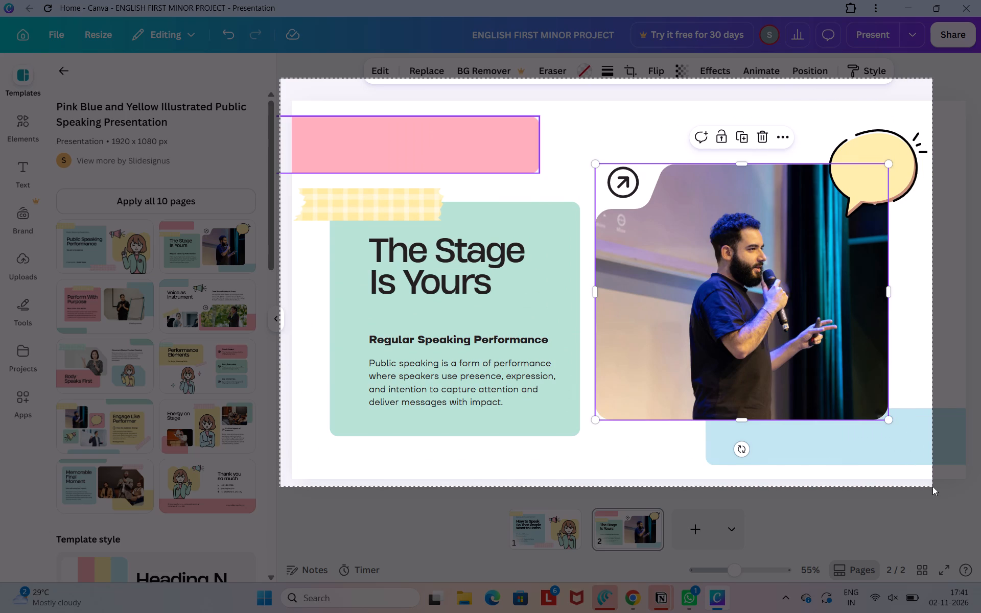
{"action": "left_click_drag", "start_coordinate": [932, 486], "coordinate": [972, 496]}
{"action": "left_click", "coordinate": [810, 504]}
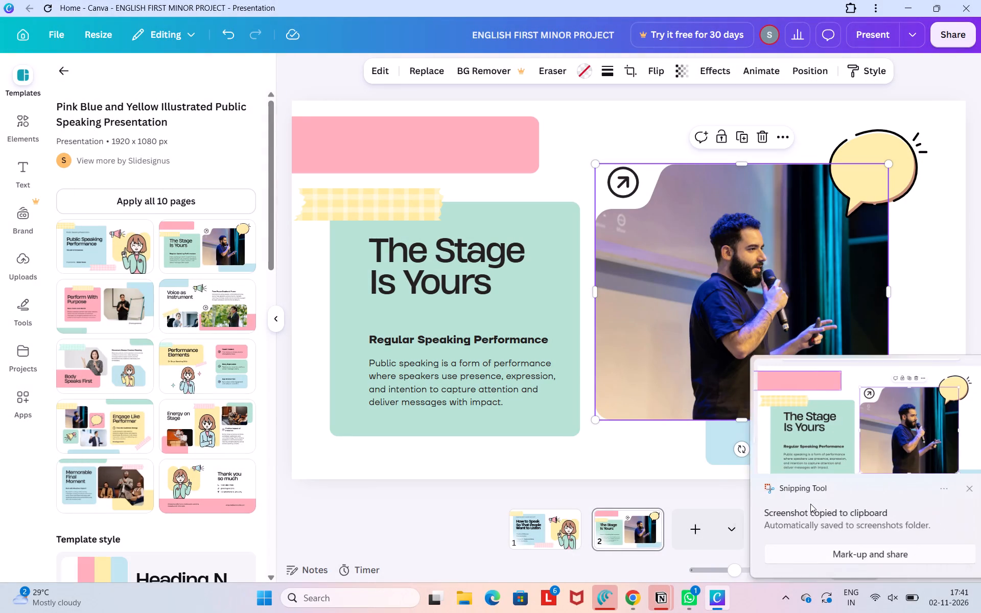
{"action": "left_click", "coordinate": [437, 527]}
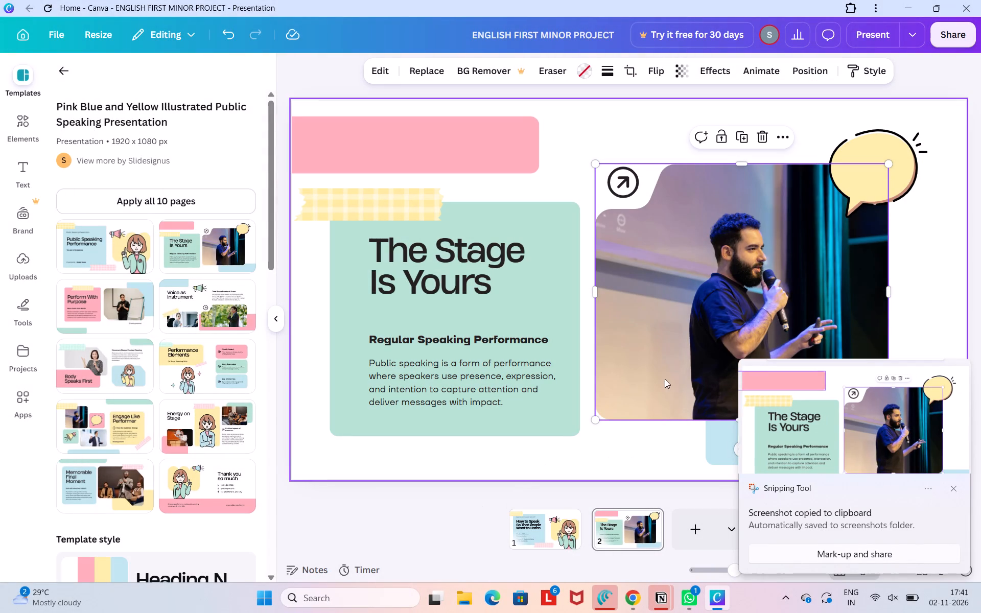
{"action": "left_click", "coordinate": [723, 357]}
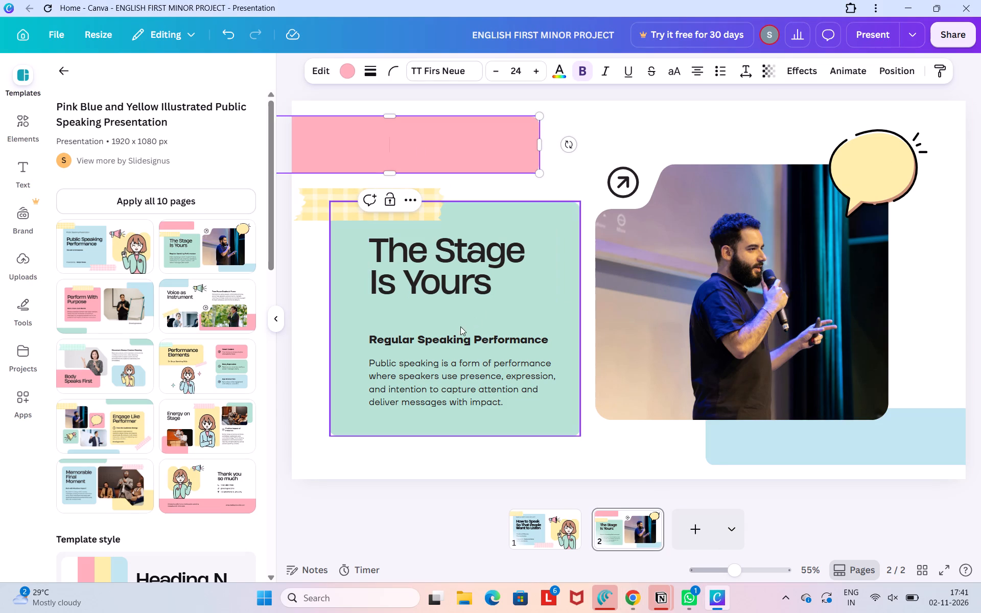
Duplicate the "Regular Speaking Performance" subheading and place the copy on the pink banner.
{"action": "double_click", "coordinate": [452, 337]}
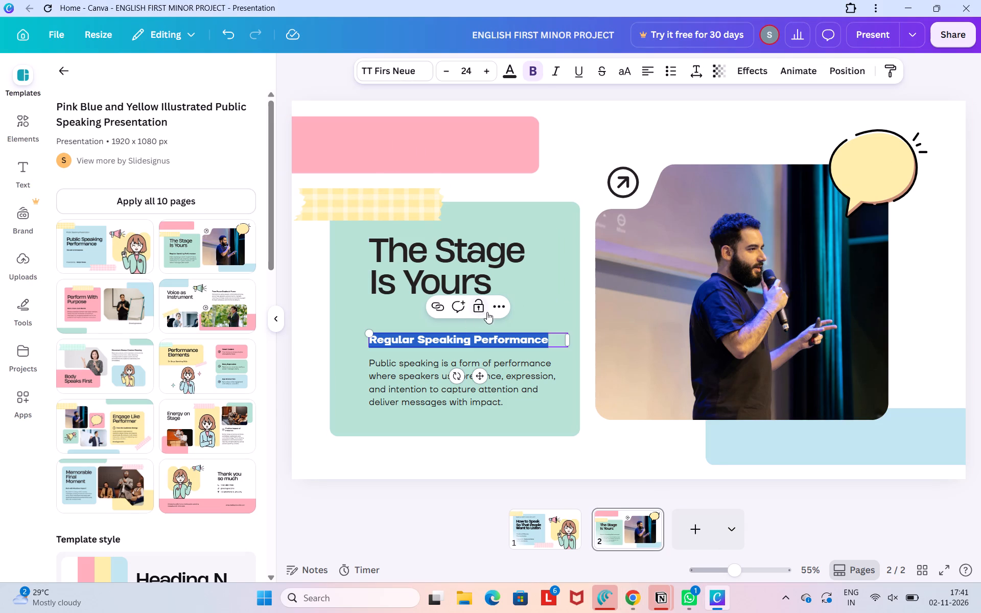
{"action": "left_click", "coordinate": [494, 311]}
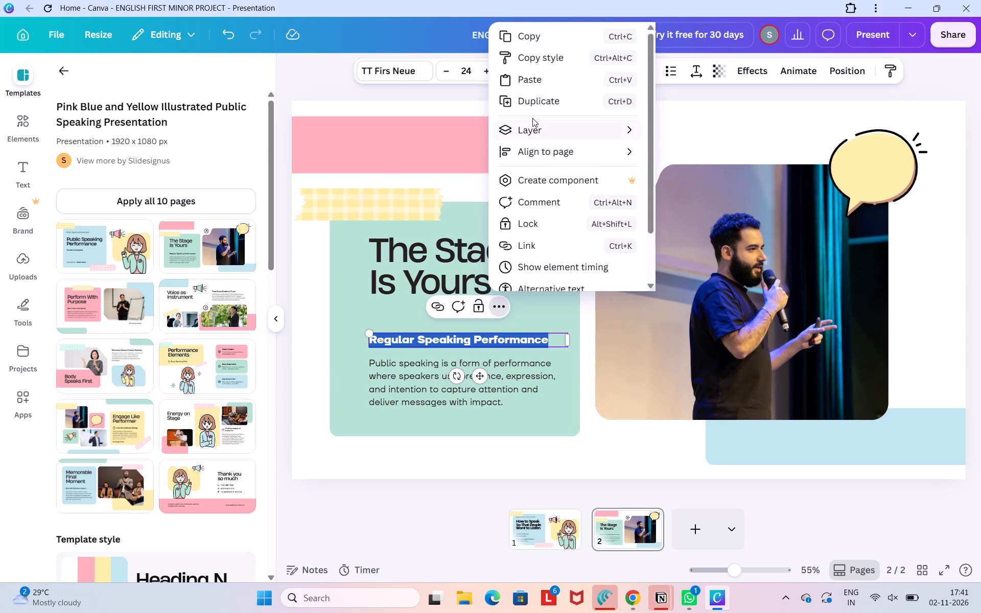
{"action": "left_click", "coordinate": [531, 105]}
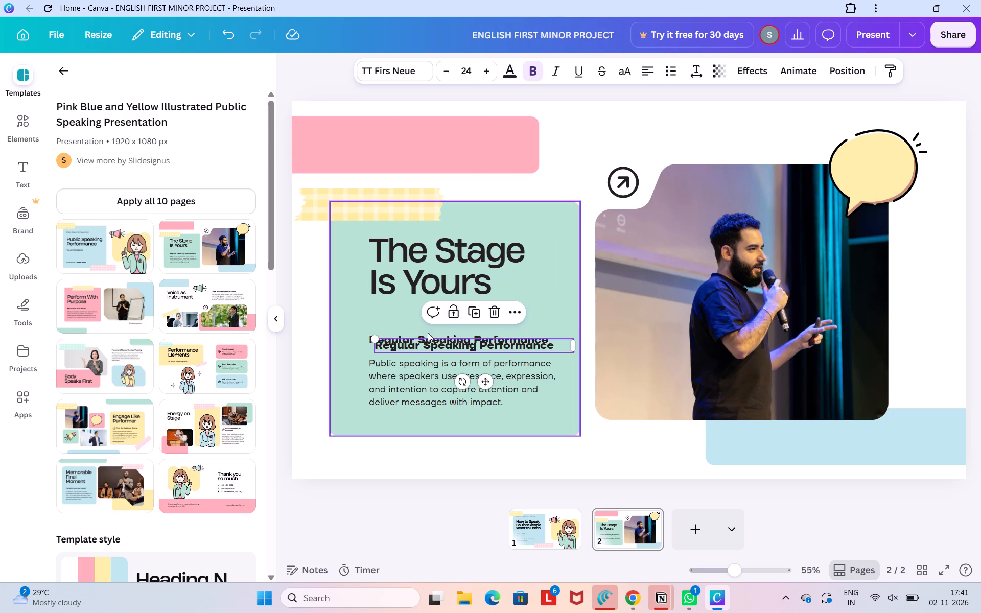
{"action": "left_click_drag", "start_coordinate": [428, 345], "coordinate": [465, 215]}
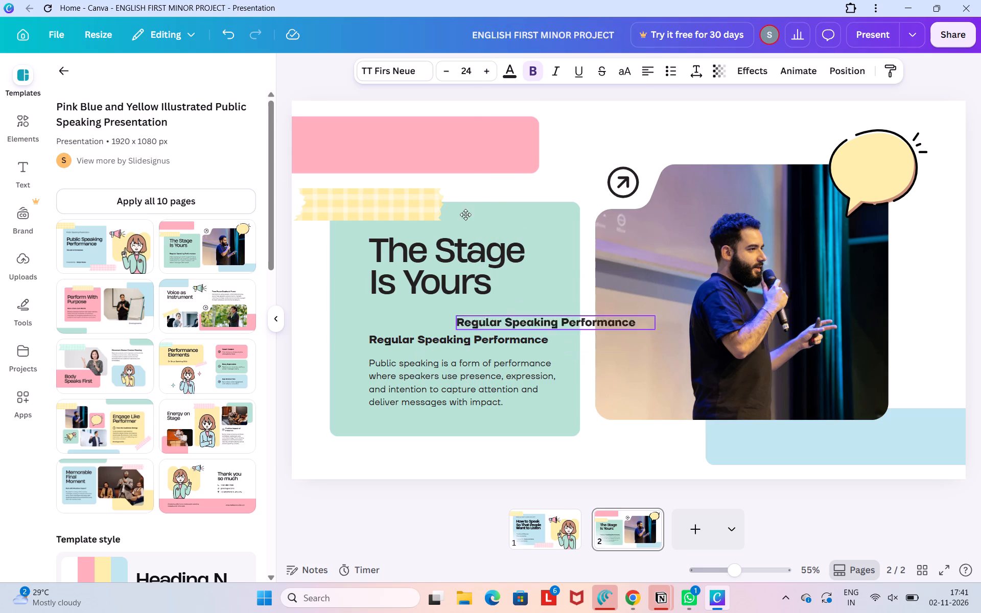
{"action": "left_click_drag", "start_coordinate": [465, 215], "coordinate": [368, 147]}
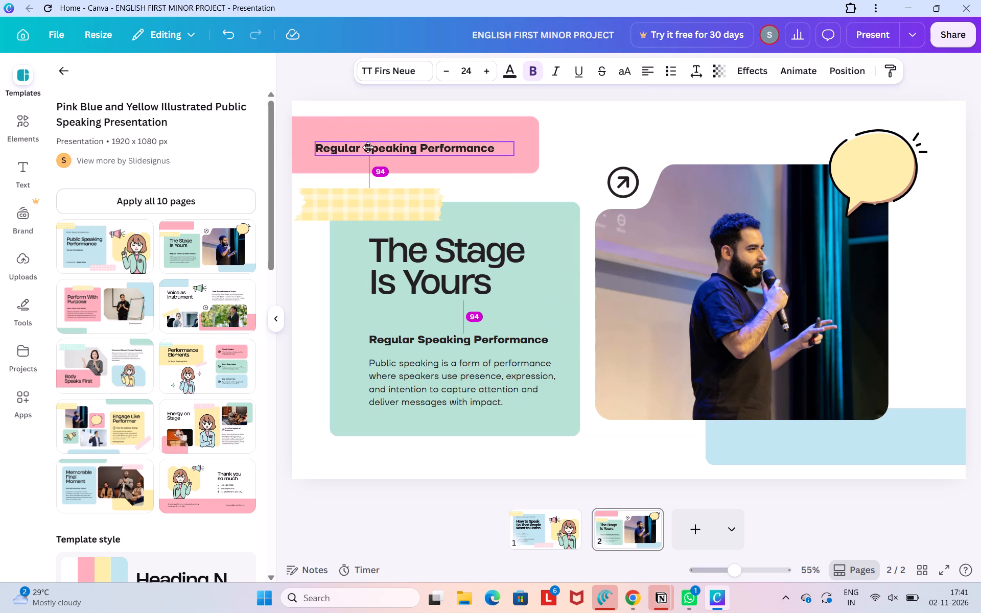
{"action": "left_click_drag", "start_coordinate": [368, 147], "coordinate": [367, 147]}
Replace the duplicated subheading's text on the pink banner with the copied "THE IMPORTANCE OF COMMUNICATION".
{"action": "left_click", "coordinate": [367, 147]}
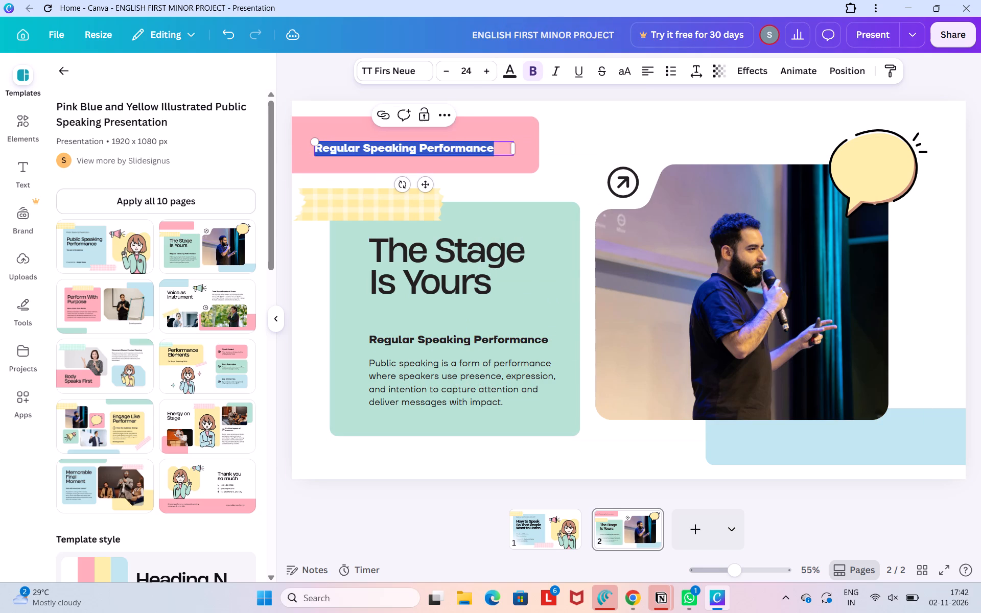
{"action": "left_click", "coordinate": [367, 147]}
{"action": "key", "text": "BackSpace"}
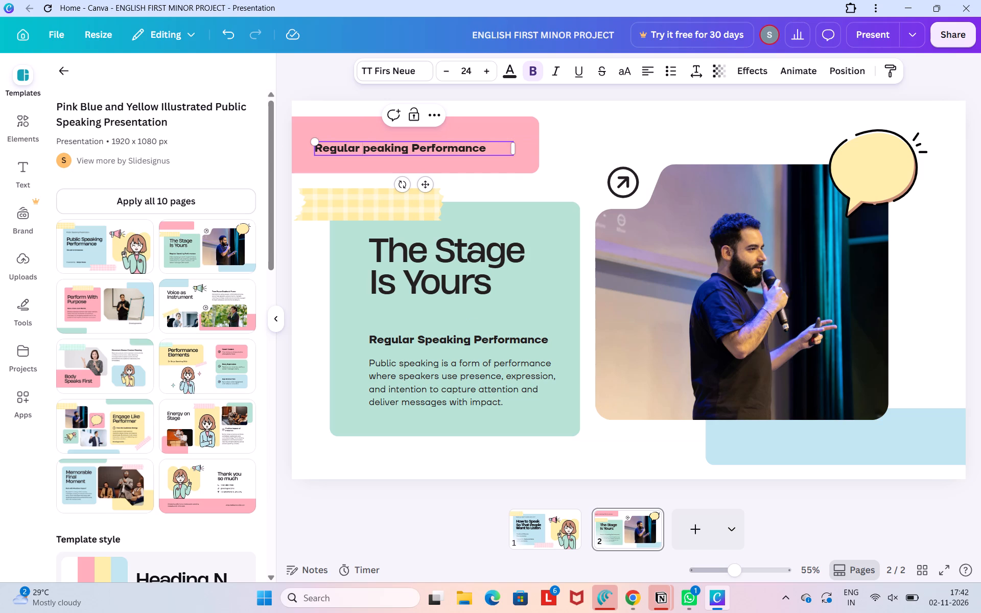
{"action": "triple_click", "coordinate": [367, 147]}
{"action": "key", "text": "BackSpace"}
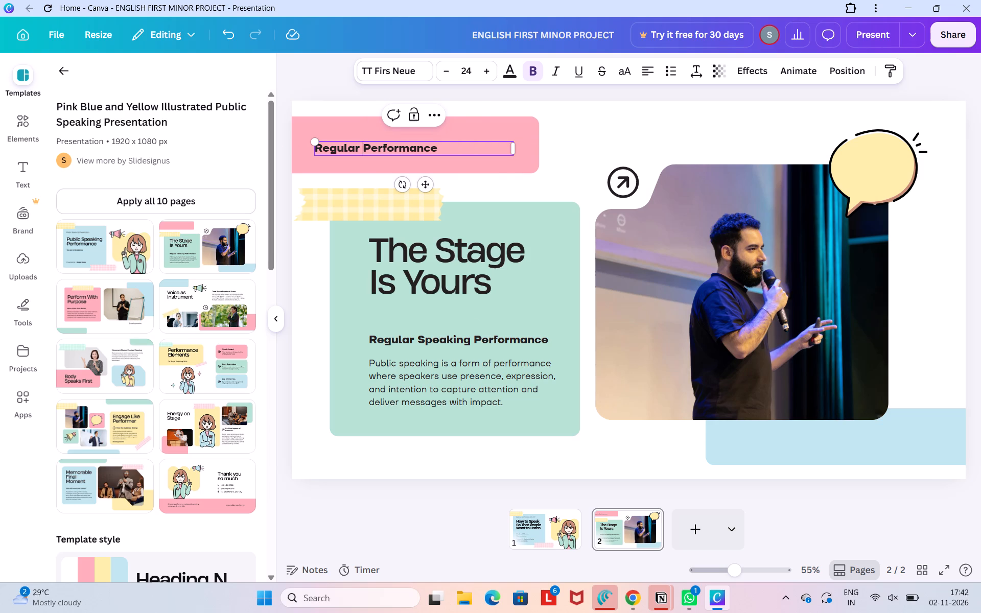
{"action": "double_click", "coordinate": [367, 147]}
{"action": "key", "text": "BackSpace"}
{"action": "double_click", "coordinate": [367, 147]}
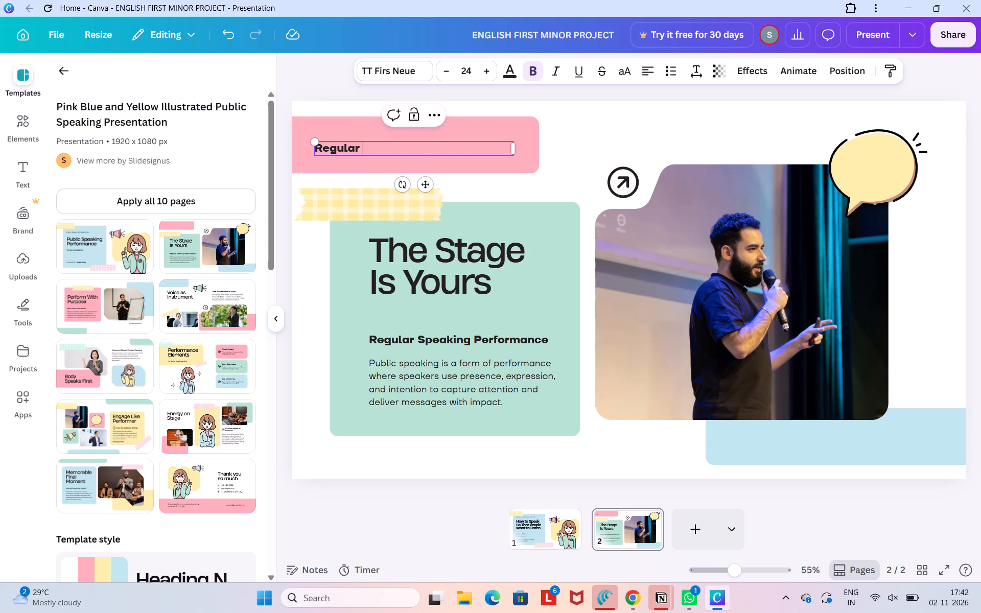
{"action": "double_click", "coordinate": [367, 147]}
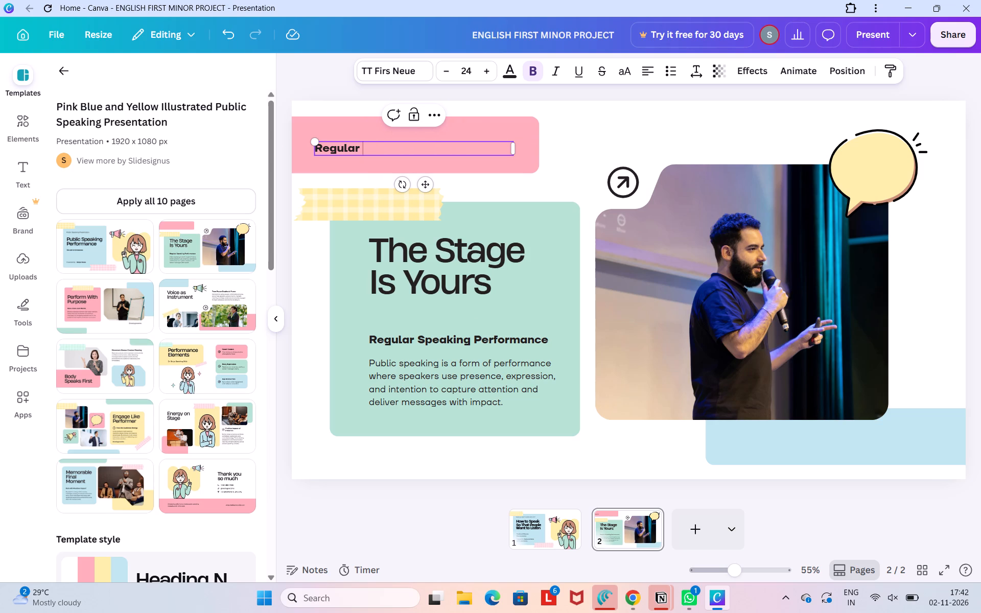
{"action": "double_click", "coordinate": [349, 149]}
{"action": "key", "text": "BackSpace"}
{"action": "key", "text": "ctrl+v"}
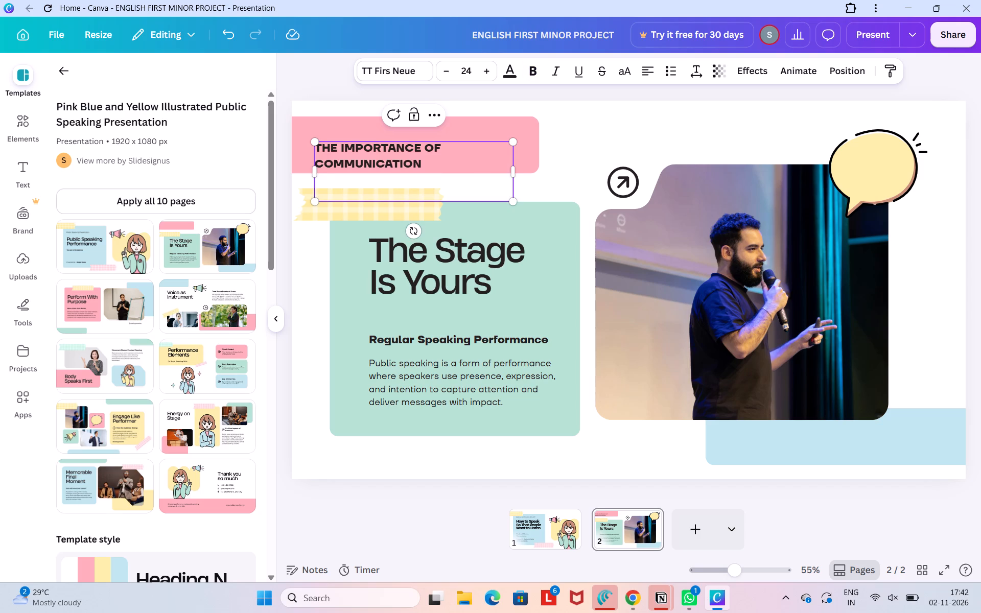
Narrow the "THE IMPORTANCE OF COMMUNICATION" text box, scale its text to about size 25.4 and reposition it on the pink banner.
{"action": "left_click_drag", "start_coordinate": [515, 171], "coordinate": [515, 170]}
{"action": "left_click_drag", "start_coordinate": [515, 170], "coordinate": [468, 154]}
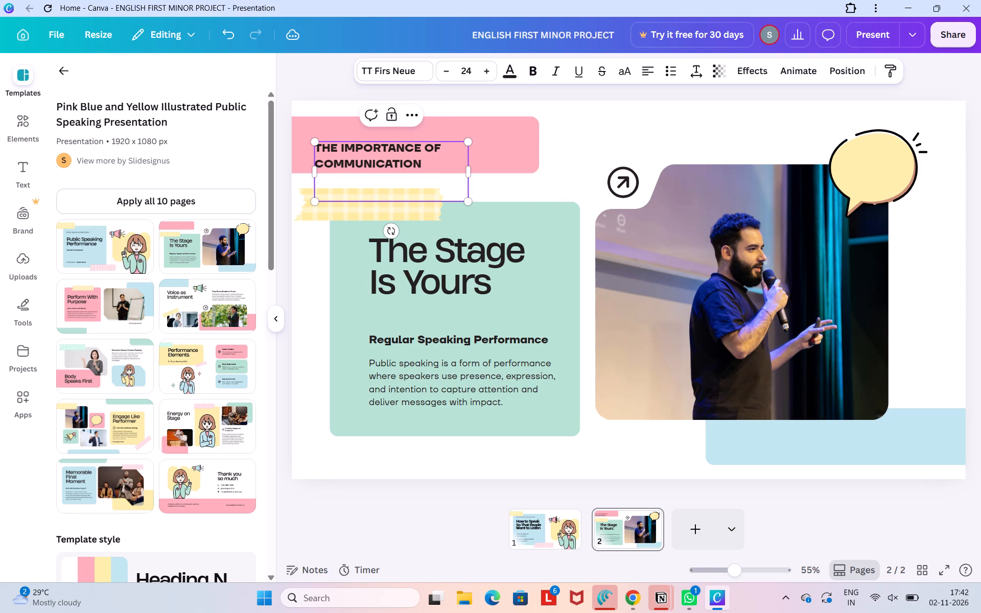
{"action": "left_click_drag", "start_coordinate": [372, 167], "coordinate": [377, 158]}
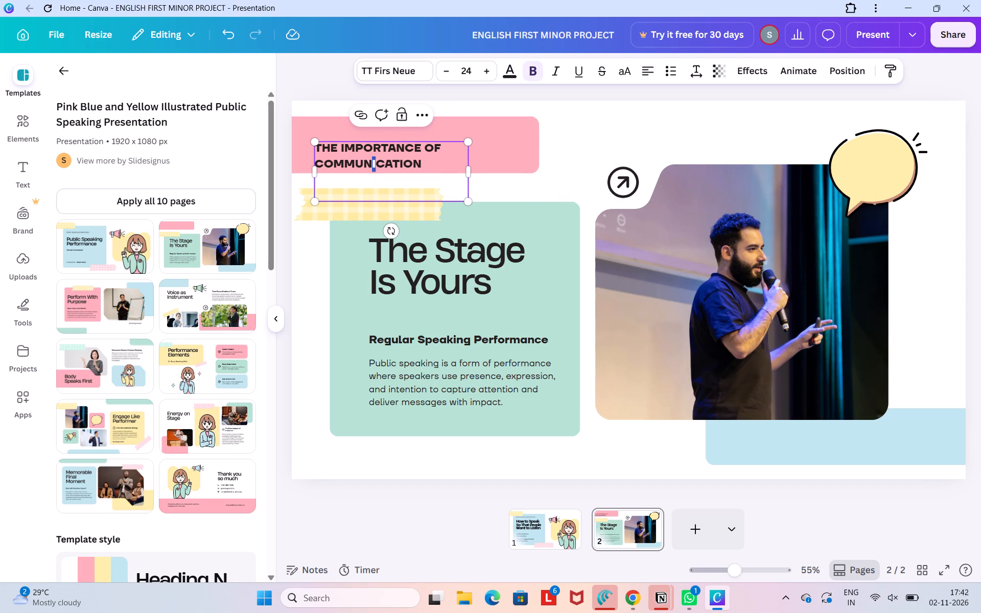
{"action": "left_click", "coordinate": [445, 157]}
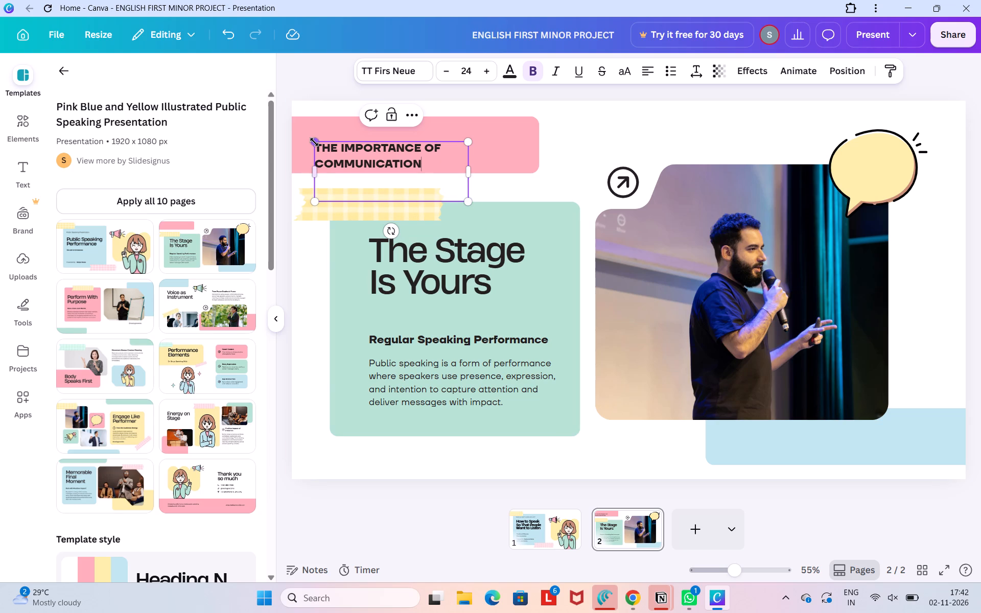
{"action": "left_click_drag", "start_coordinate": [314, 142], "coordinate": [306, 130]}
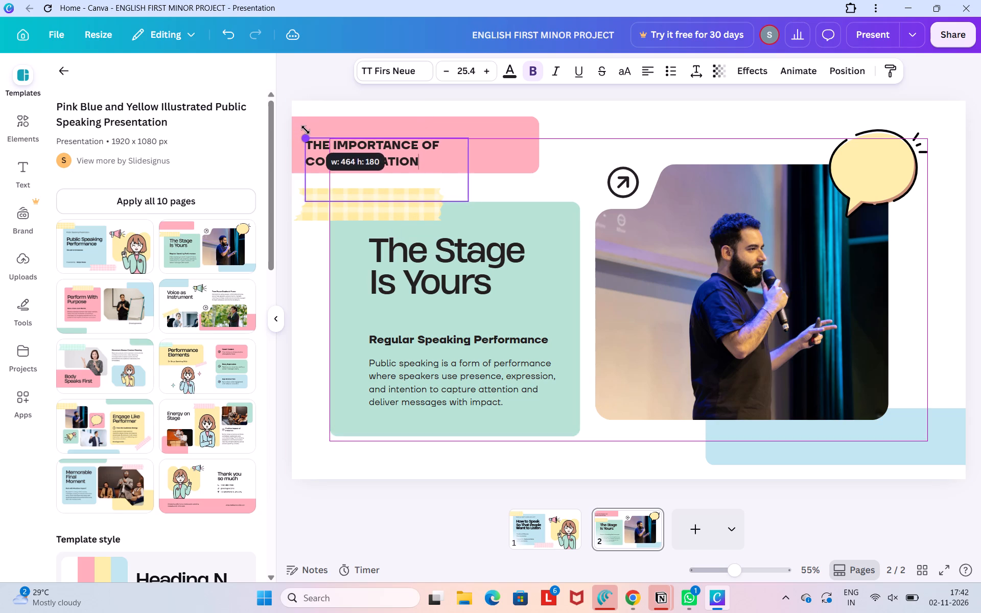
{"action": "left_click_drag", "start_coordinate": [306, 130], "coordinate": [307, 131]}
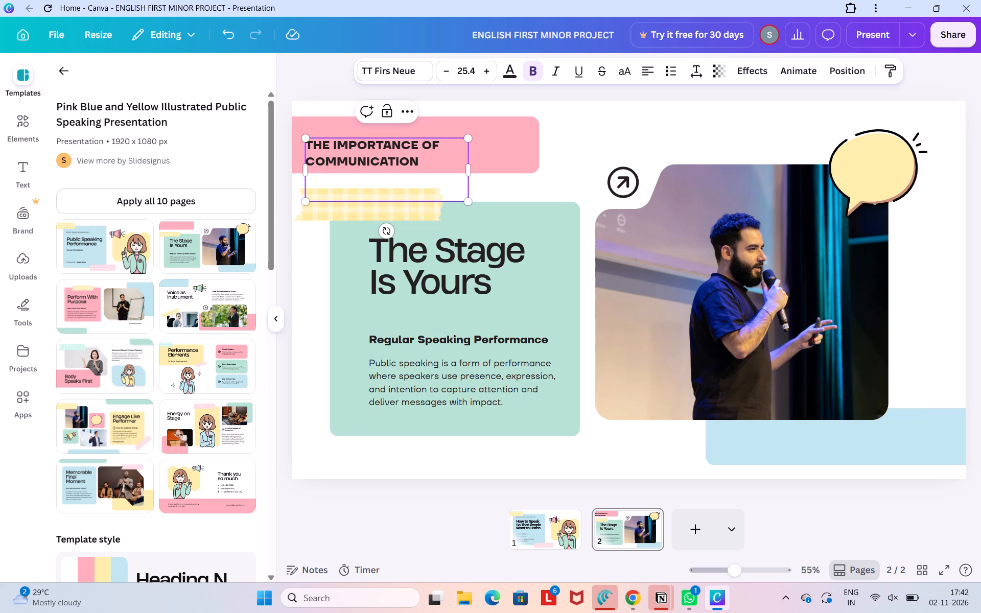
{"action": "left_click_drag", "start_coordinate": [382, 201], "coordinate": [385, 181]}
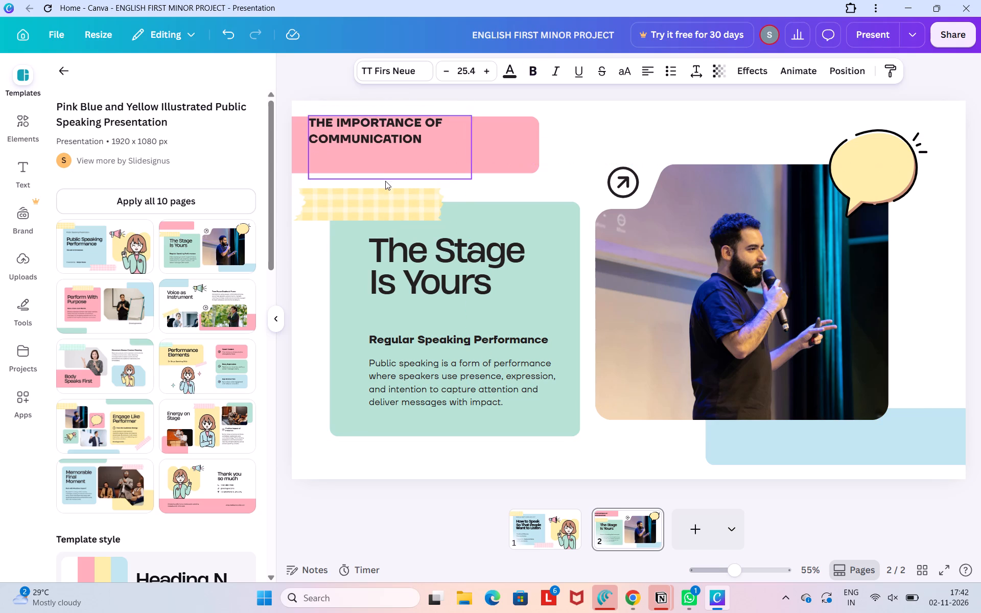
{"action": "left_click_drag", "start_coordinate": [385, 181], "coordinate": [387, 187]}
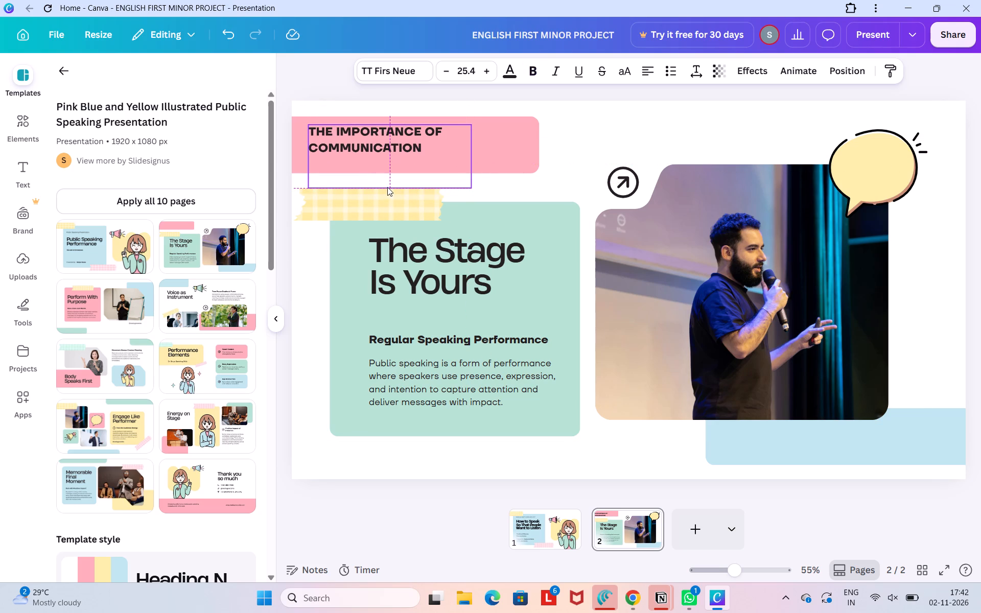
{"action": "left_click_drag", "start_coordinate": [387, 187], "coordinate": [389, 195]}
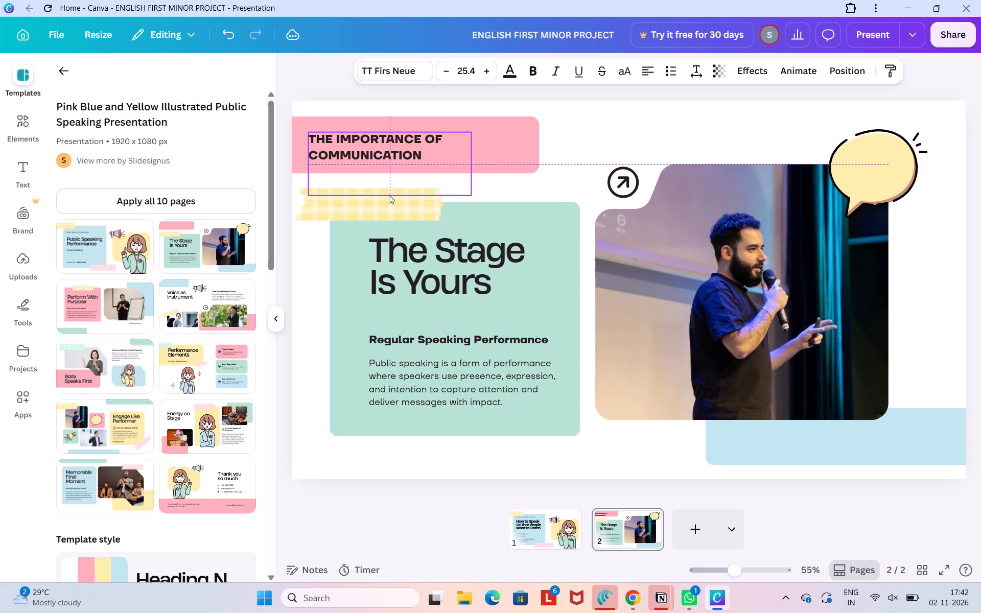
{"action": "left_click_drag", "start_coordinate": [389, 195], "coordinate": [389, 197]}
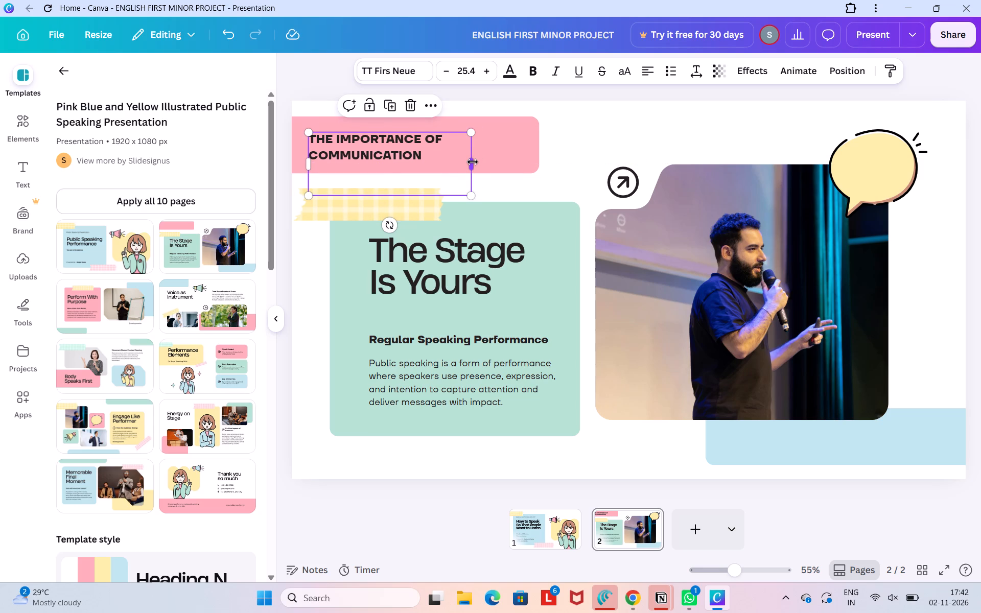
Widen the banner text box to nearly the pink banner's full width and shift it closer to the slide's left edge.
{"action": "left_click_drag", "start_coordinate": [473, 162], "coordinate": [530, 159]}
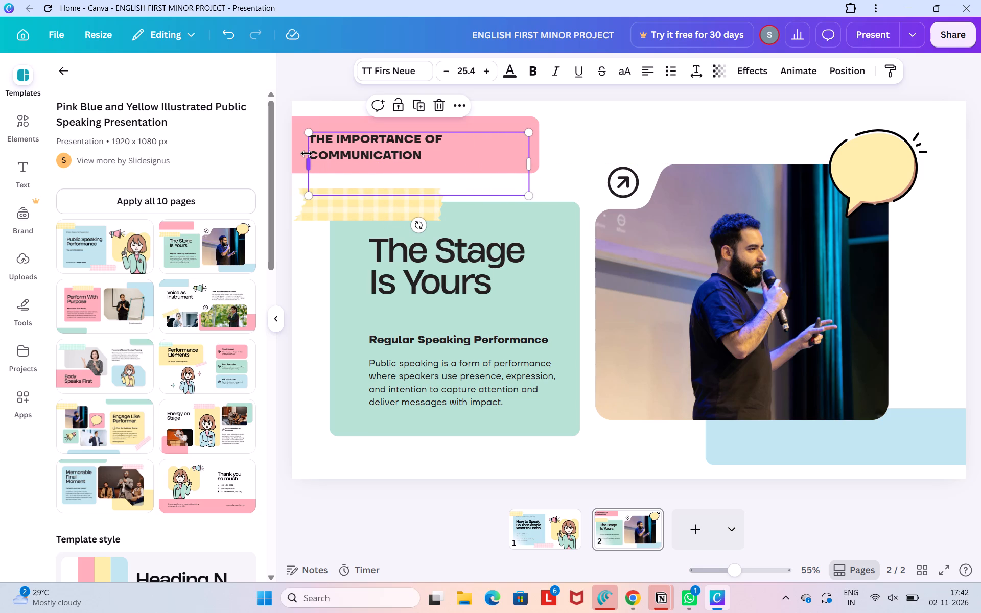
{"action": "left_click_drag", "start_coordinate": [310, 160], "coordinate": [298, 156]}
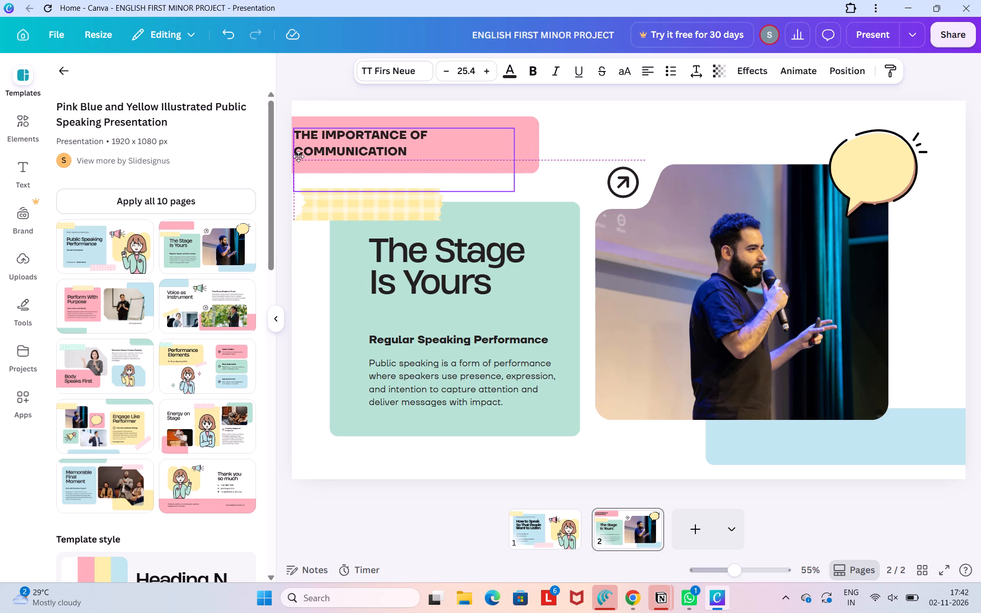
{"action": "left_click_drag", "start_coordinate": [298, 156], "coordinate": [300, 163]}
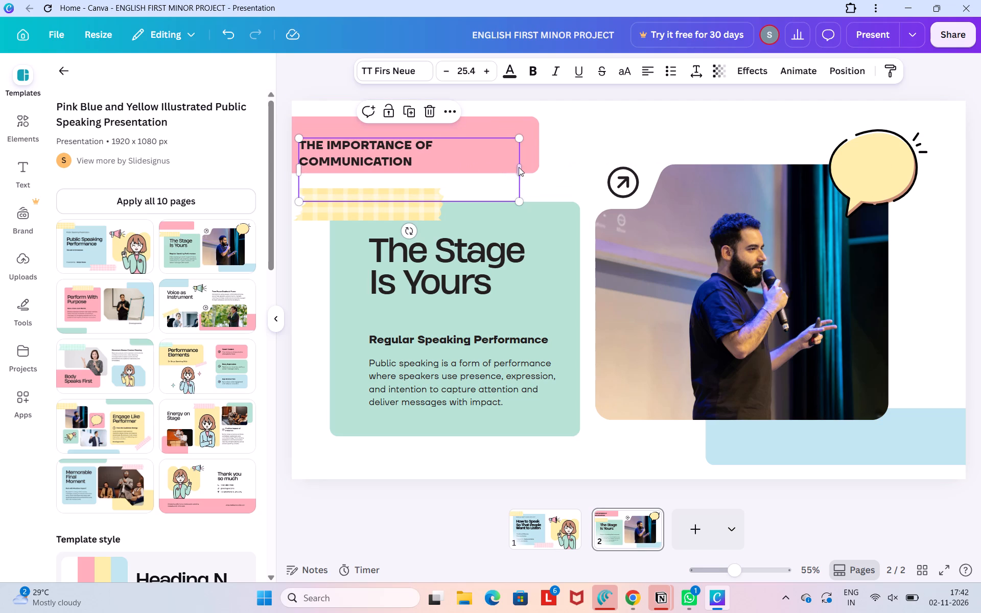
{"action": "left_click_drag", "start_coordinate": [522, 170], "coordinate": [531, 170]}
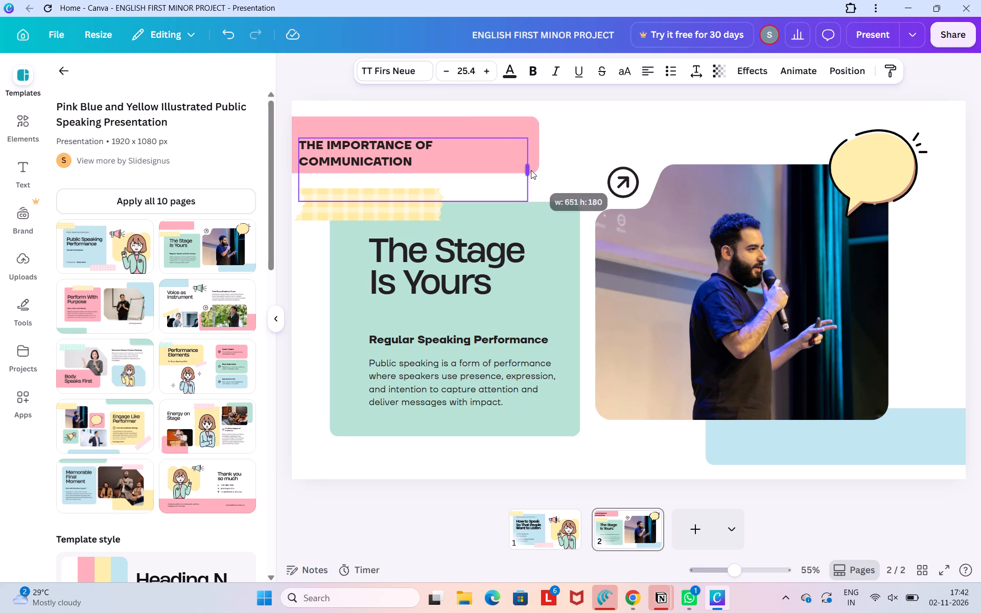
{"action": "left_click_drag", "start_coordinate": [531, 170], "coordinate": [533, 168]}
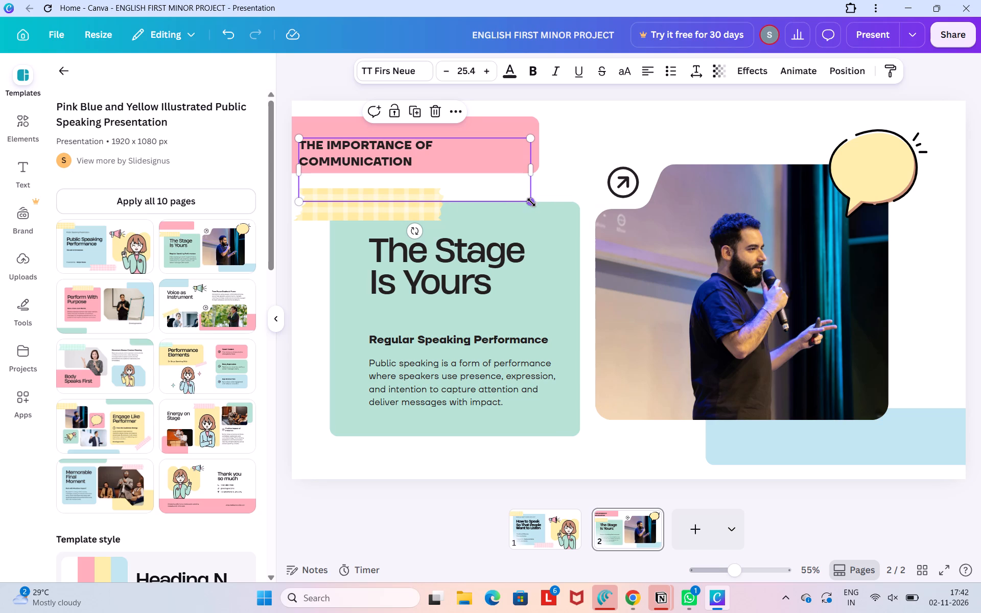
Scale the banner text box down to a text size of about 14.9.
{"action": "left_click_drag", "start_coordinate": [533, 202], "coordinate": [453, 142]}
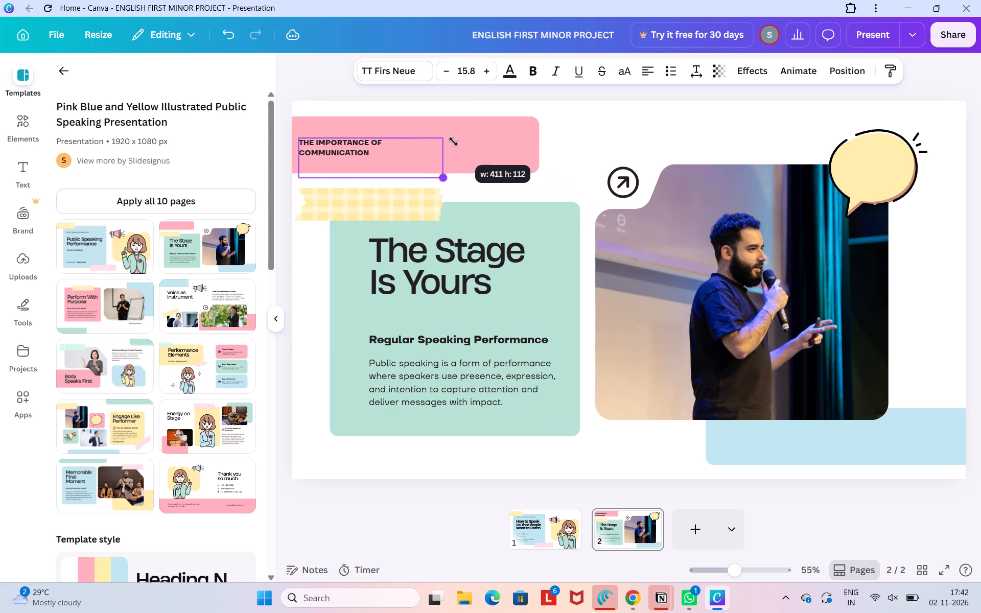
{"action": "left_click_drag", "start_coordinate": [453, 142], "coordinate": [448, 138]}
Add another "COMMUNICATION" to the banner text and widen the box so "THE IMPORTANCE OF COMMUNICATION" fits on the first line.
{"action": "left_click", "coordinate": [366, 147]}
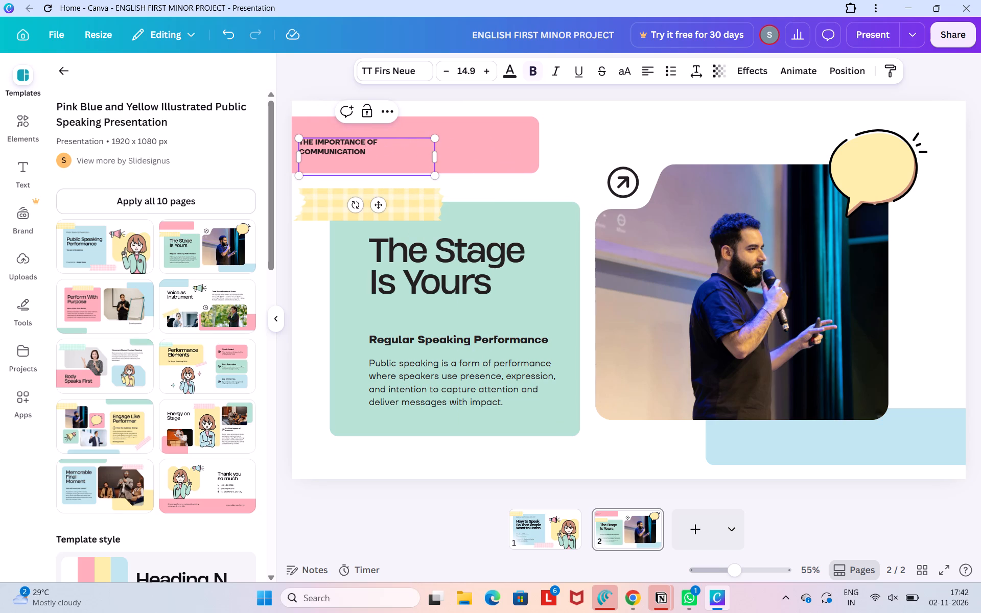
{"action": "left_click", "coordinate": [383, 143]}
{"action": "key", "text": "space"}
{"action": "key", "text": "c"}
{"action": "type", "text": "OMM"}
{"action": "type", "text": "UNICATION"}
{"action": "left_click_drag", "start_coordinate": [440, 155], "coordinate": [479, 154]}
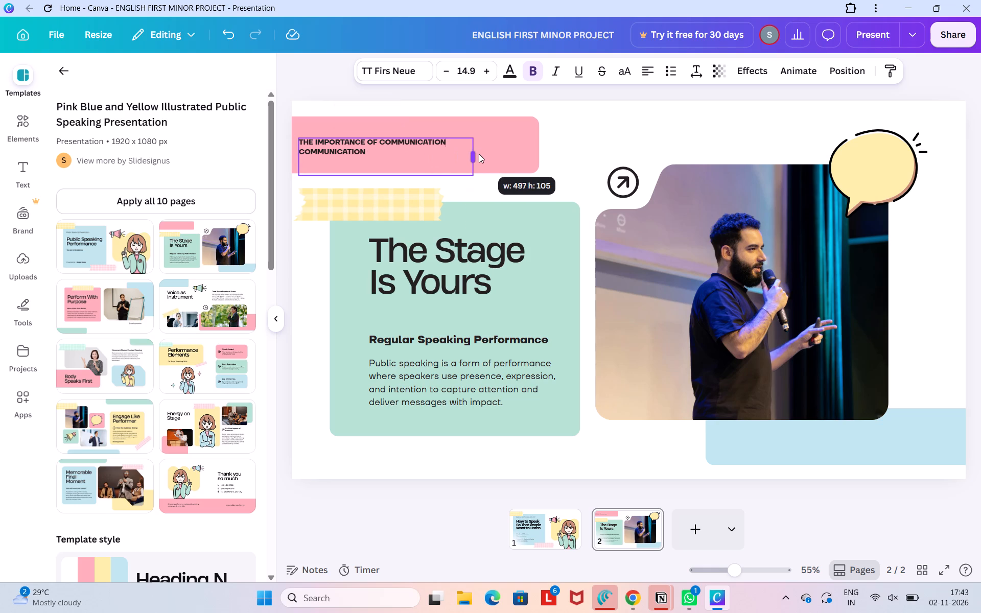
{"action": "left_click_drag", "start_coordinate": [479, 154], "coordinate": [496, 154]}
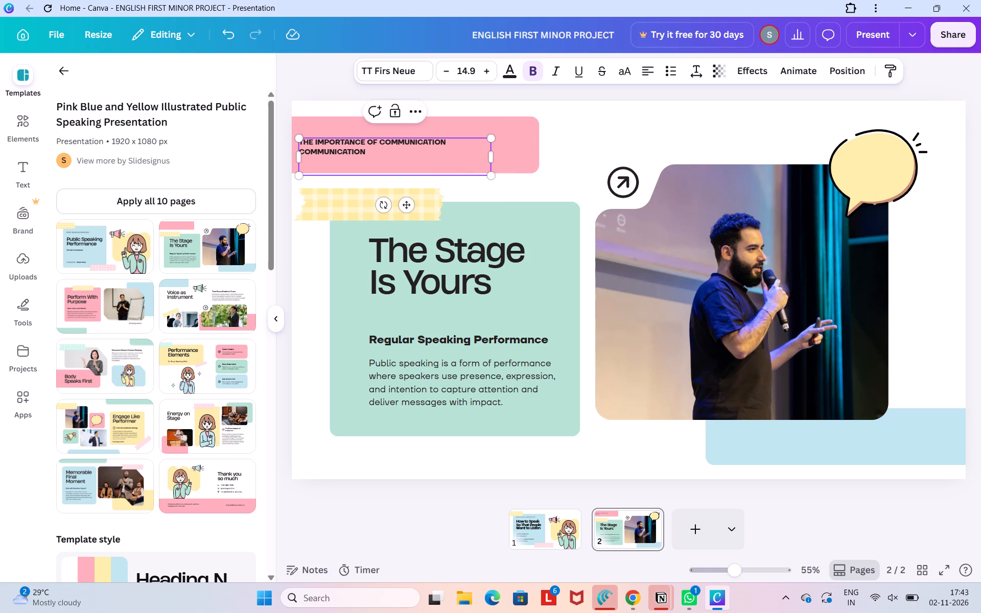
Delete the extra "COMMUNICATION" from the second line of the banner text.
{"action": "left_click", "coordinate": [369, 153]}
{"action": "key", "text": "BackSpace"}
{"action": "key", "text": "BackSpace"}
{"action": "key", "text": "BackSpace"}
{"action": "key", "text": "BackSpace"}
{"action": "key", "text": "BackSpace"}
{"action": "key", "text": "BackSpace"}
{"action": "key", "text": "BackSpace"}
{"action": "key", "text": "BackSpace"}
{"action": "key", "text": "BackSpace"}
{"action": "key", "text": "BackSpace"}
{"action": "key", "text": "BackSpace"}
{"action": "key", "text": "BackSpace"}
{"action": "key", "text": "BackSpace"}
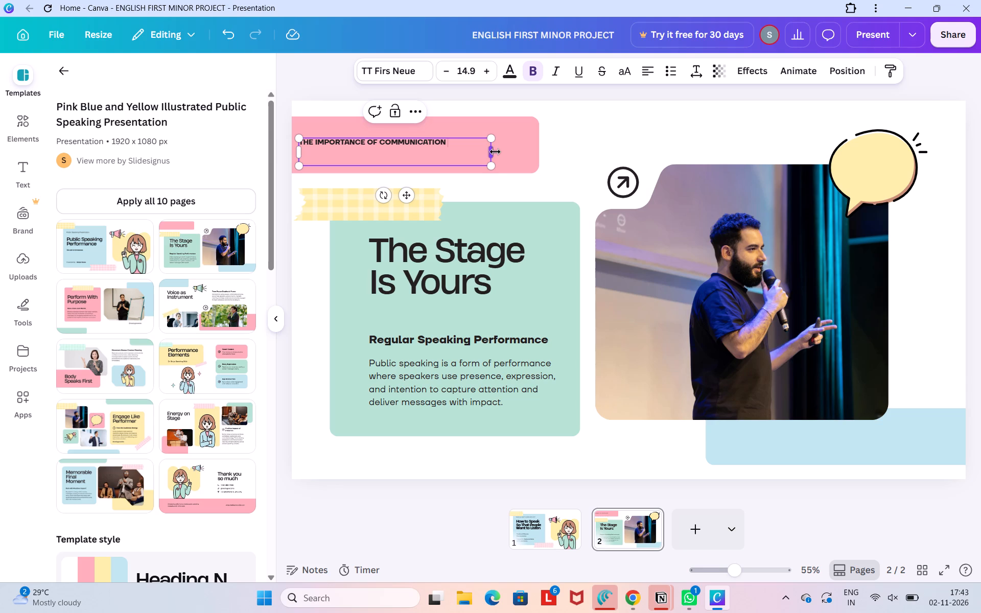
Narrow the banner text box to fit closely around the single line of text.
{"action": "left_click_drag", "start_coordinate": [495, 152], "coordinate": [470, 150]}
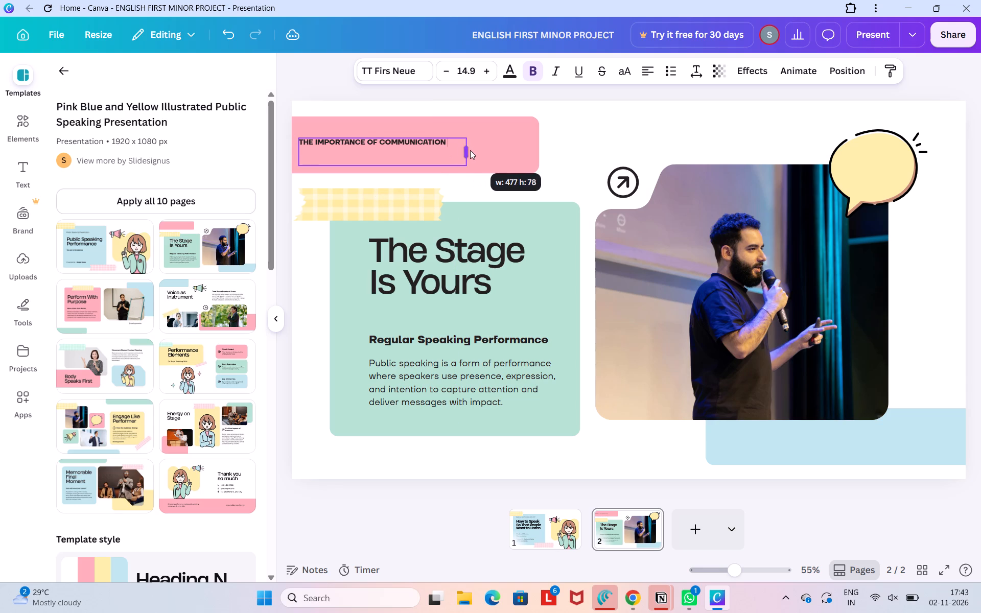
{"action": "left_click_drag", "start_coordinate": [470, 150], "coordinate": [457, 148]}
{"action": "left_click_drag", "start_coordinate": [457, 156], "coordinate": [457, 147]}
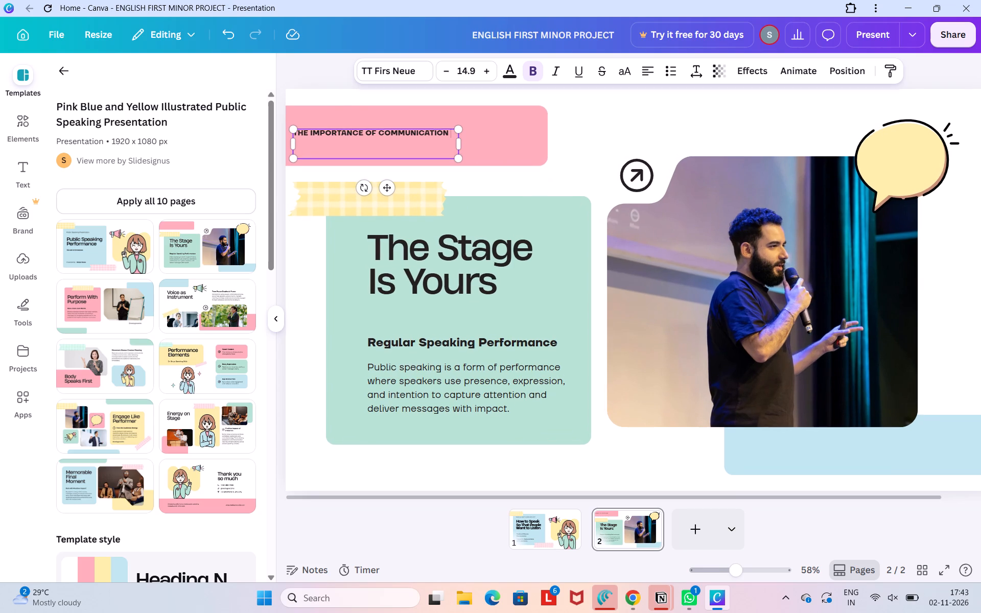
Enlarge the single-line banner text to about size 21.1 so it spans most of the pink banner.
{"action": "triple_click", "coordinate": [379, 134]}
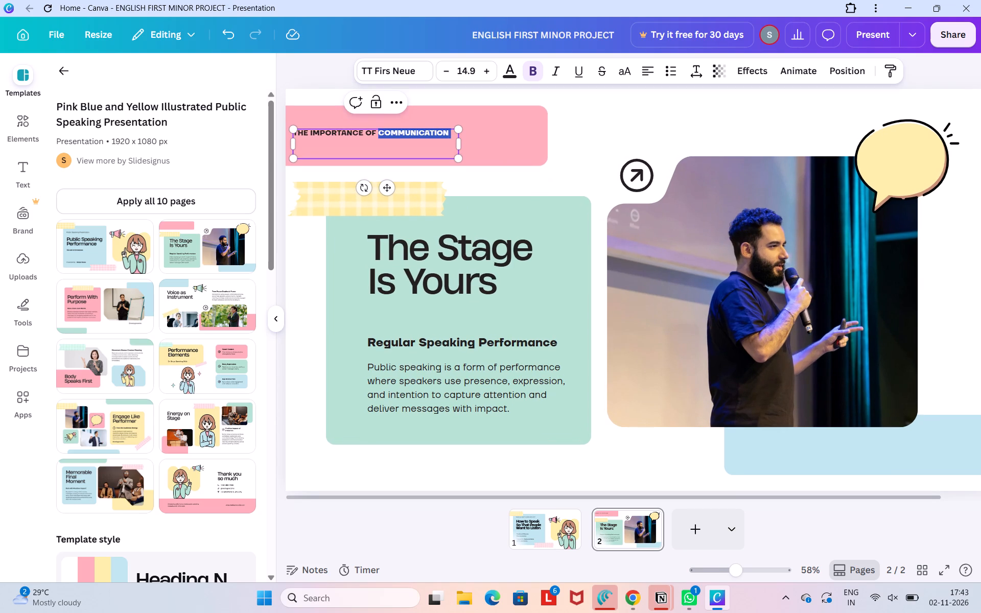
{"action": "triple_click", "coordinate": [379, 134]}
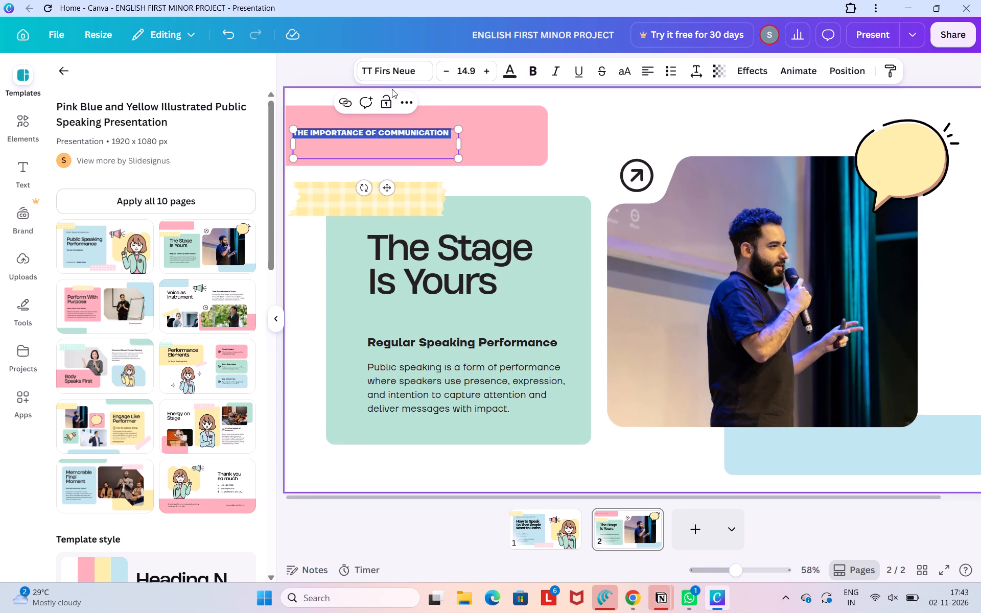
{"action": "left_click", "coordinate": [391, 147]}
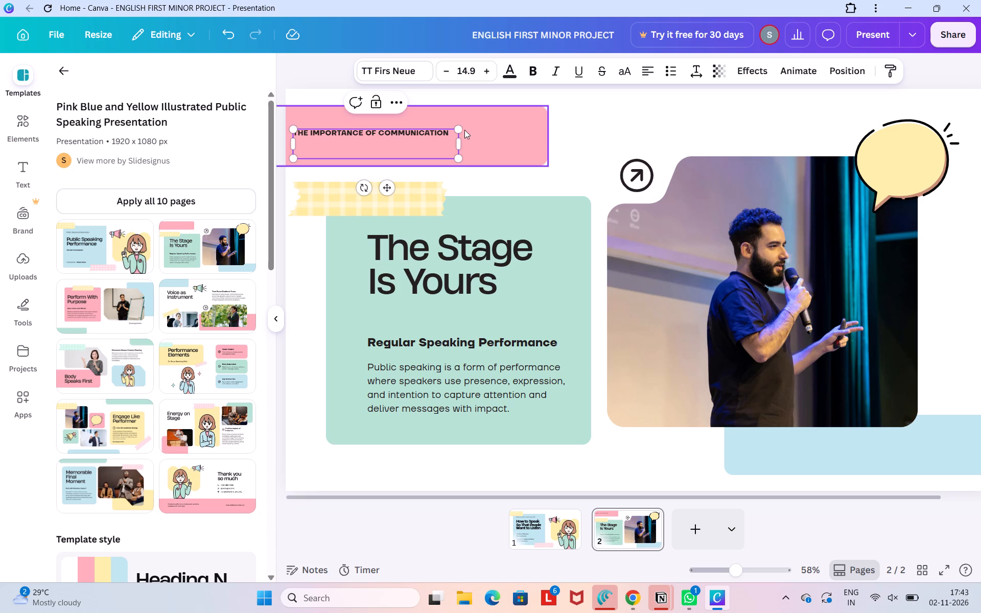
{"action": "left_click_drag", "start_coordinate": [461, 130], "coordinate": [520, 115]}
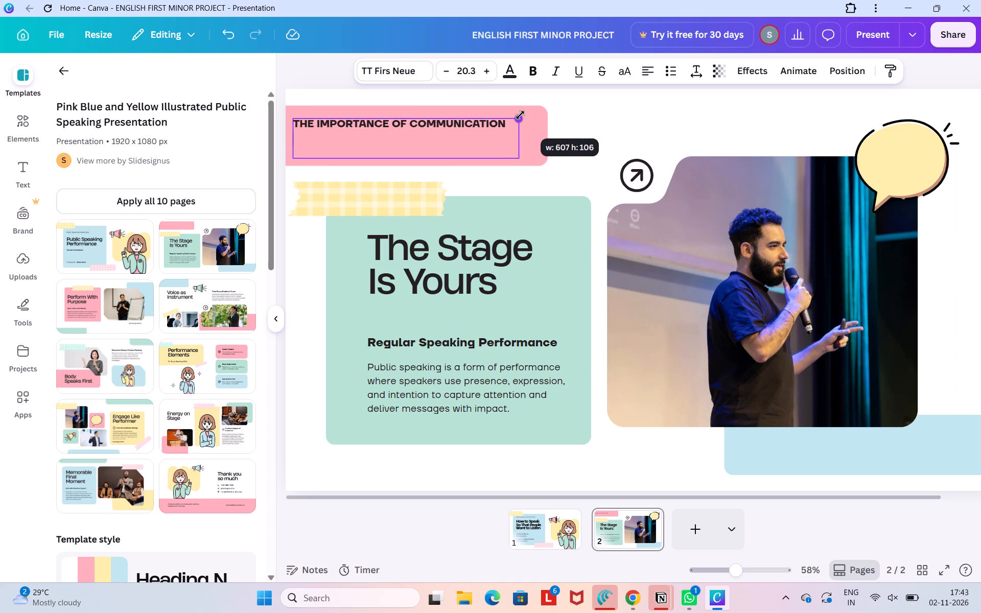
{"action": "left_click_drag", "start_coordinate": [520, 115], "coordinate": [530, 111]}
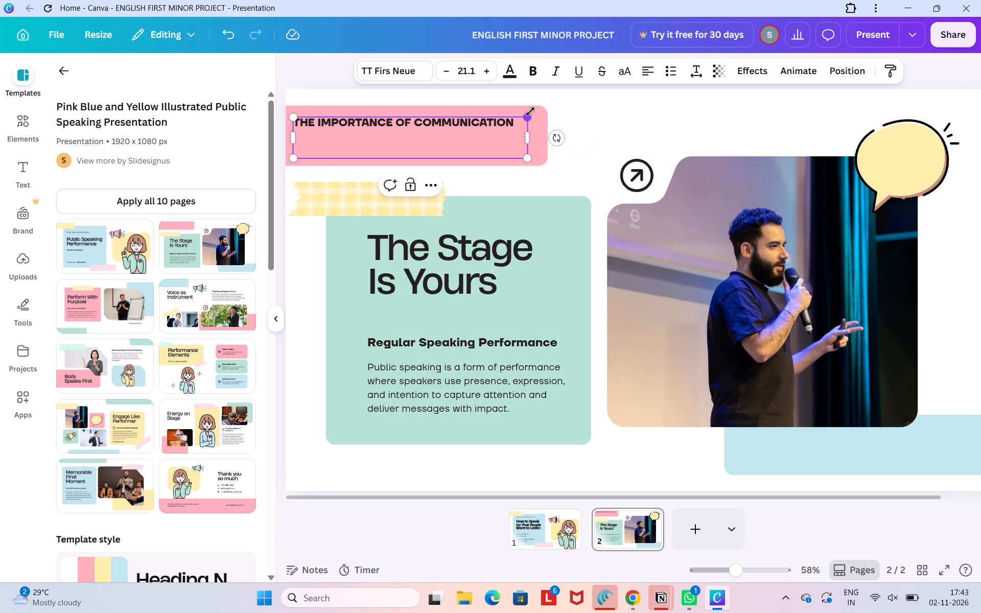
Move the "THE IMPORTANCE OF COMMUNICATION" text down toward the vertical middle of the pink banner.
{"action": "left_click_drag", "start_coordinate": [406, 135], "coordinate": [513, 152]}
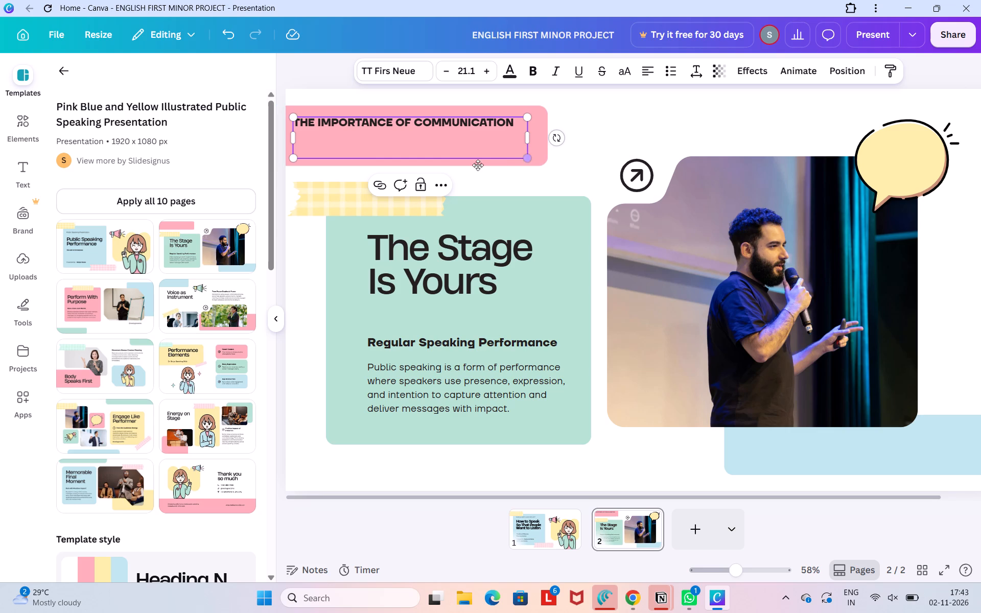
{"action": "left_click_drag", "start_coordinate": [400, 159], "coordinate": [406, 167]}
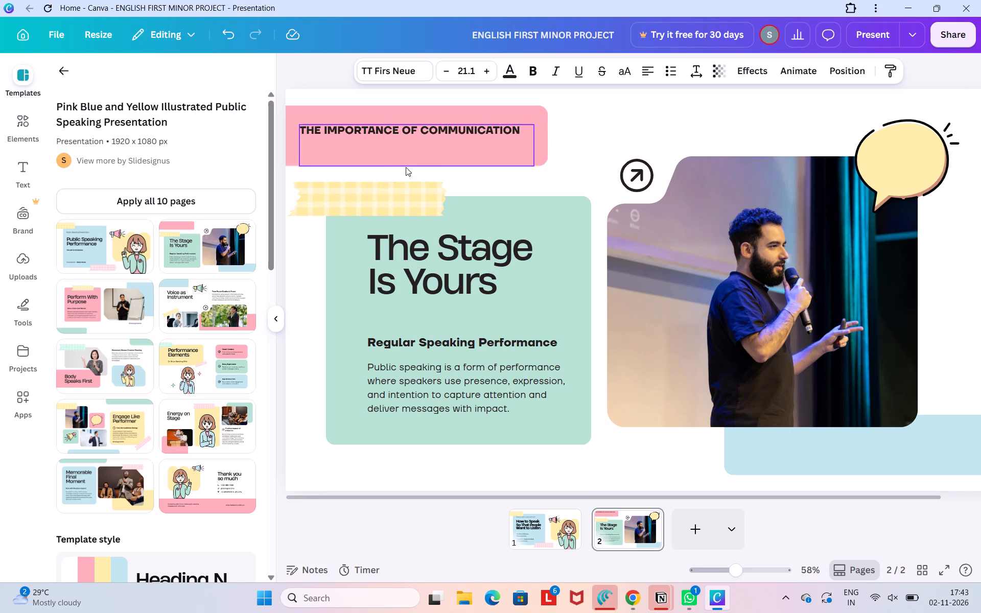
{"action": "left_click_drag", "start_coordinate": [406, 167], "coordinate": [408, 173]}
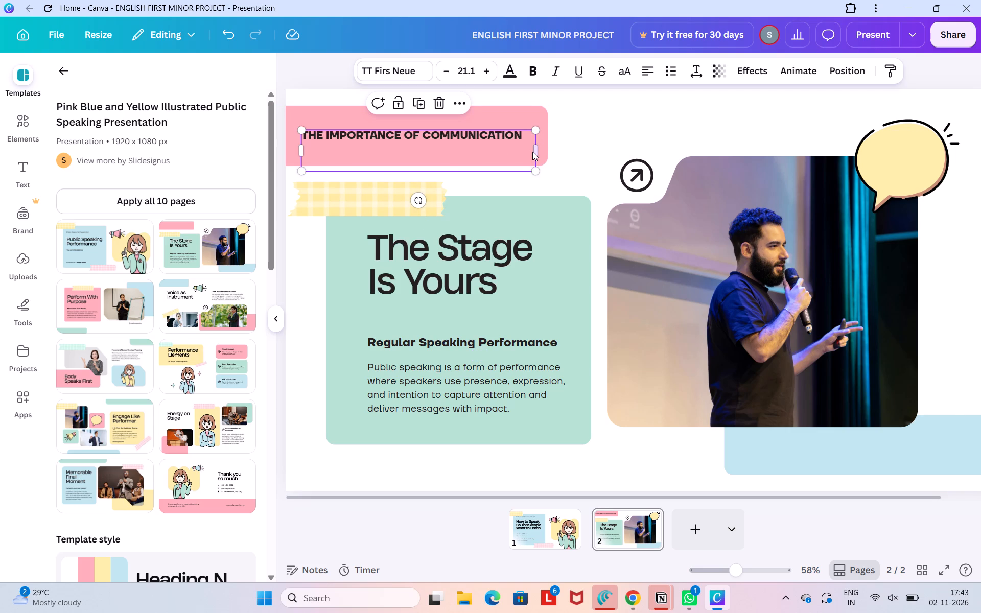
{"action": "left_click", "coordinate": [532, 150]}
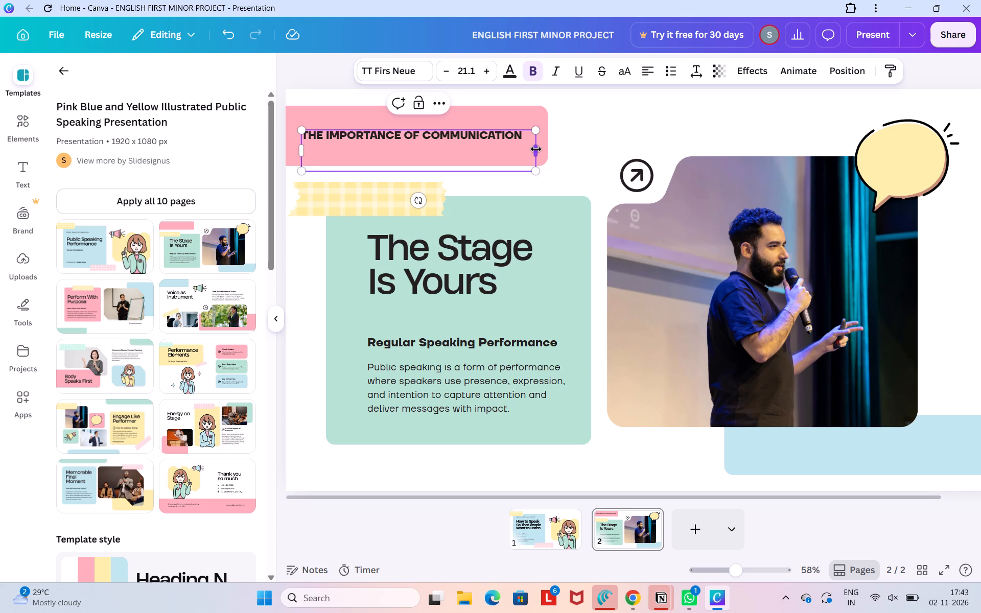
{"action": "left_click_drag", "start_coordinate": [536, 149], "coordinate": [535, 146]}
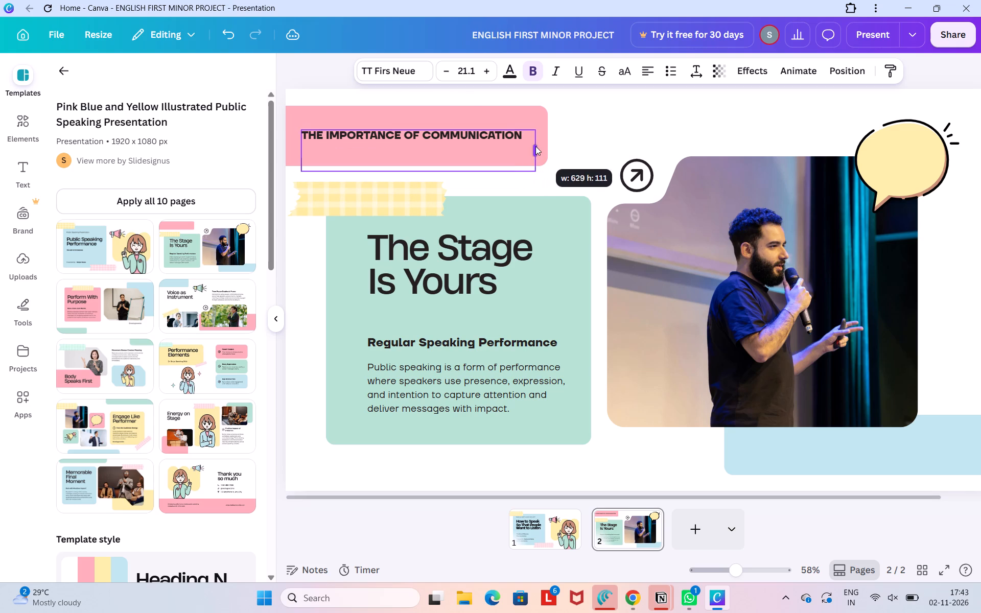
{"action": "left_click_drag", "start_coordinate": [535, 146], "coordinate": [536, 145]}
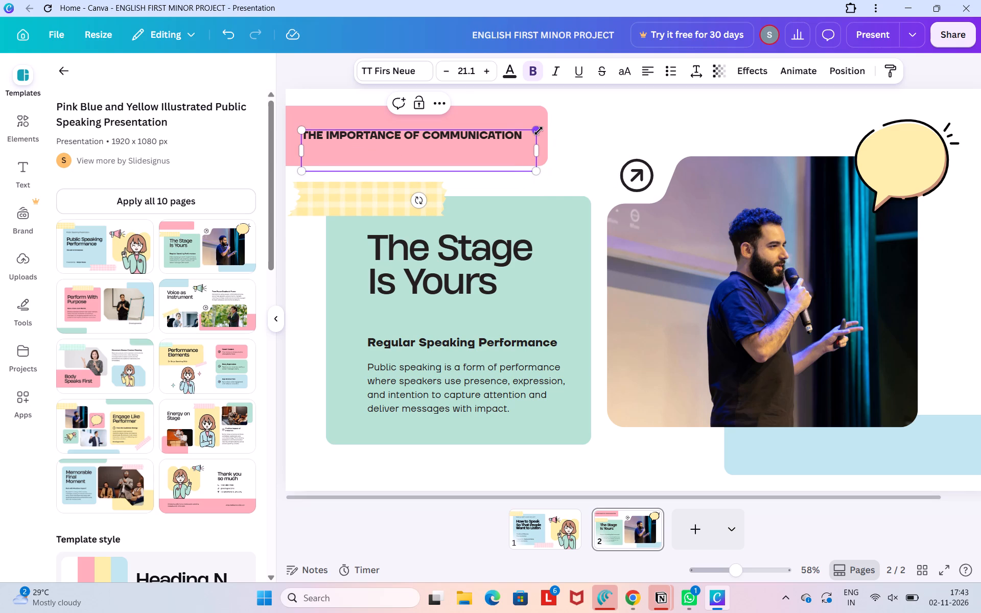
Enlarge the banner text to size 24 and reposition it so the line fits across the middle of the pink banner.
{"action": "left_click_drag", "start_coordinate": [539, 131], "coordinate": [581, 103]}
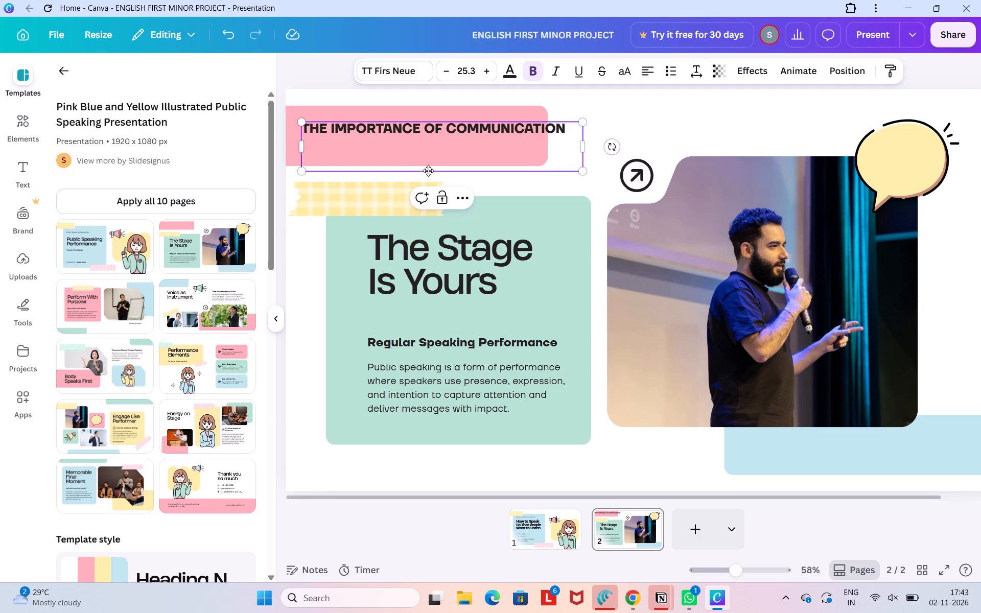
{"action": "left_click_drag", "start_coordinate": [428, 171], "coordinate": [414, 179]}
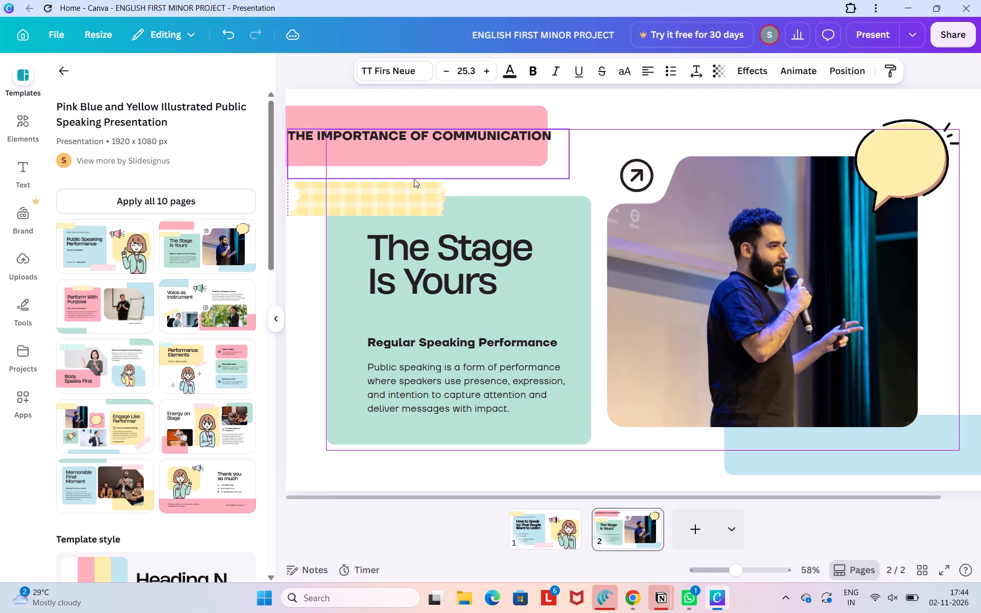
{"action": "left_click_drag", "start_coordinate": [414, 179], "coordinate": [409, 177]}
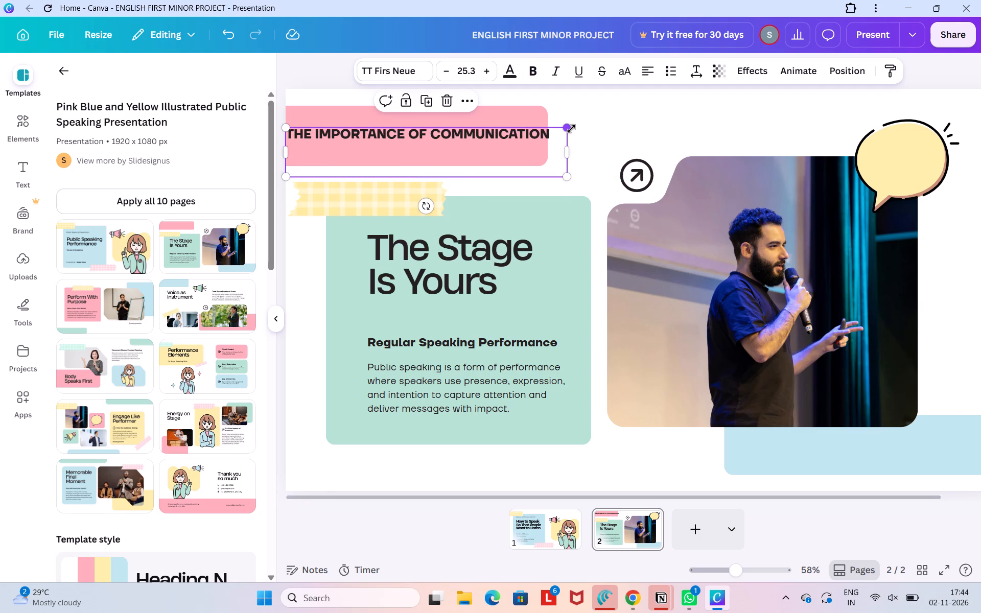
{"action": "left_click_drag", "start_coordinate": [571, 129], "coordinate": [557, 130]}
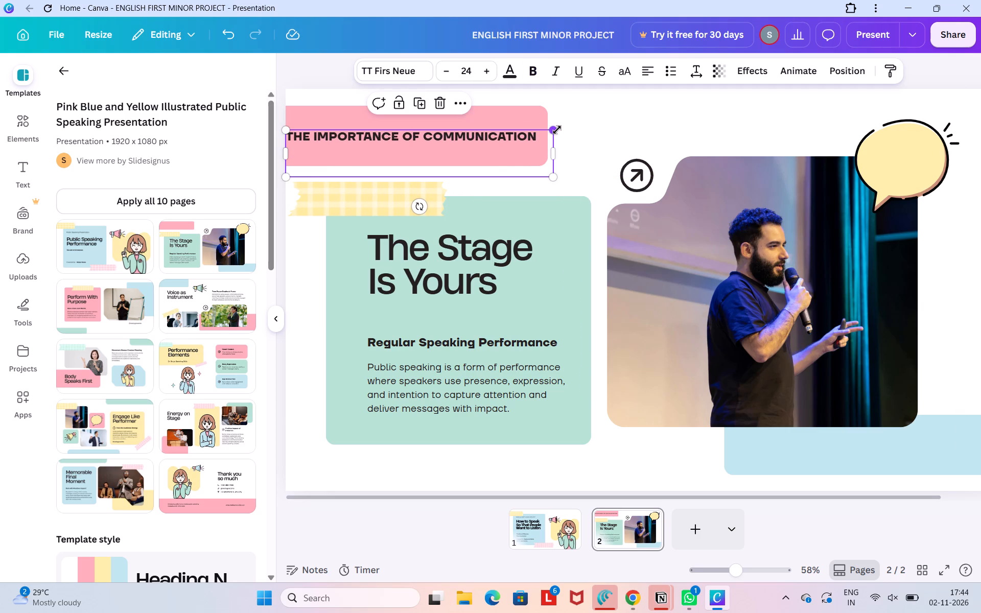
{"action": "left_click", "coordinate": [485, 148]}
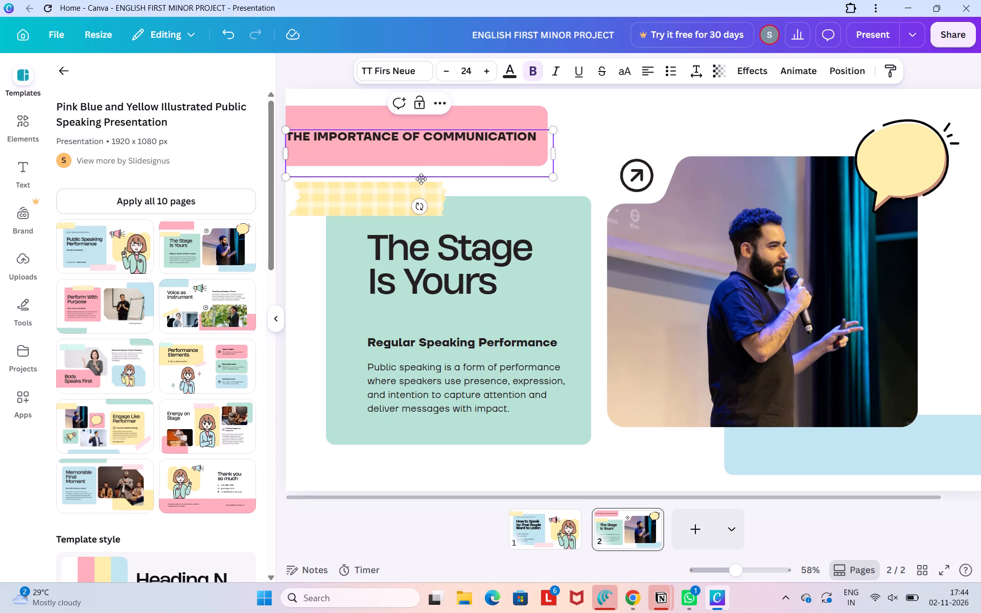
{"action": "left_click_drag", "start_coordinate": [421, 177], "coordinate": [423, 178]}
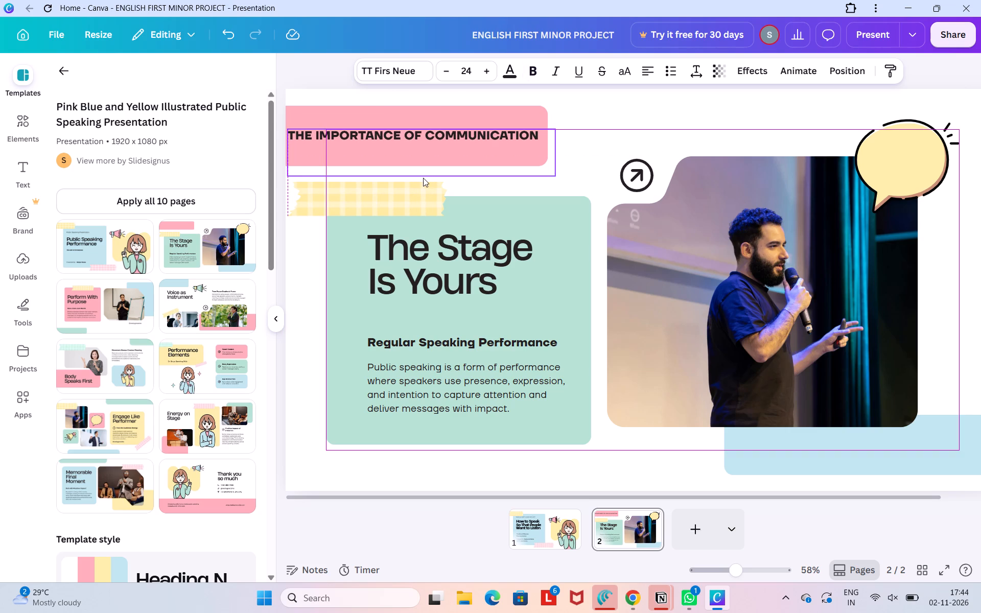
{"action": "left_click_drag", "start_coordinate": [423, 178], "coordinate": [427, 178]}
{"action": "left_click", "coordinate": [502, 207]}
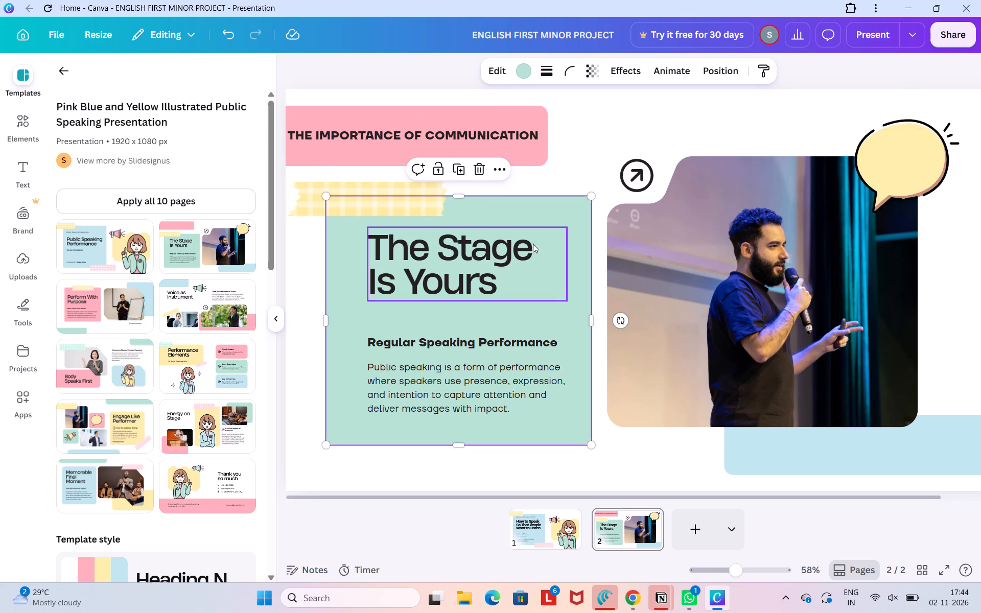
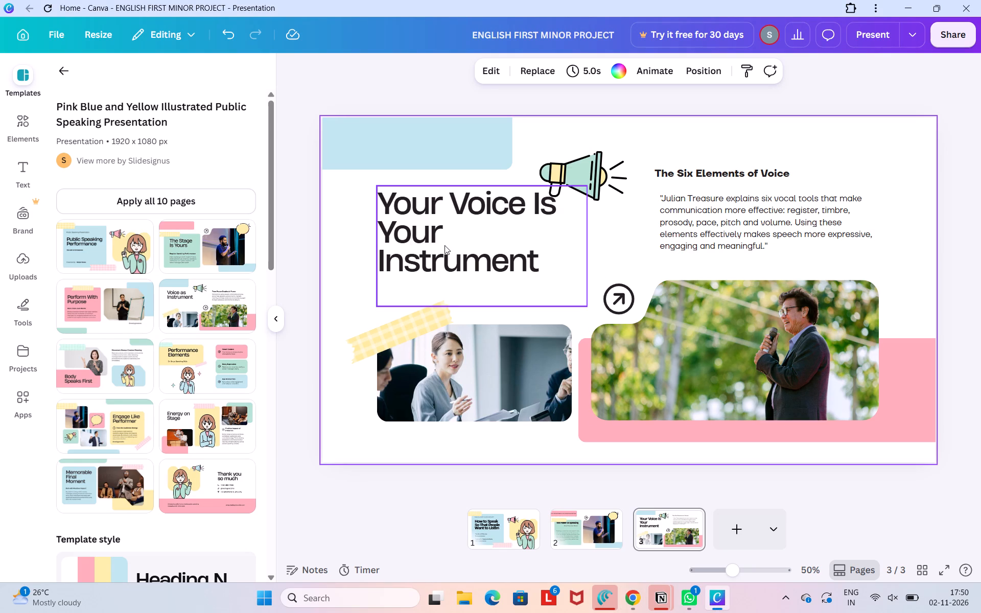
{"action": "left_click_drag", "start_coordinate": [445, 245], "coordinate": [427, 217]}
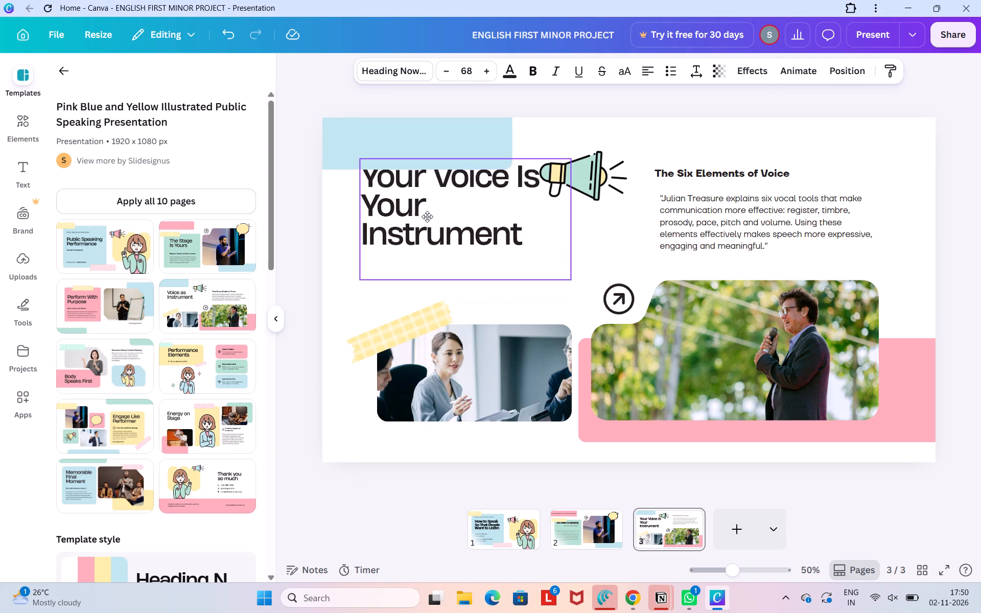
{"action": "left_click_drag", "start_coordinate": [427, 217], "coordinate": [417, 221]}
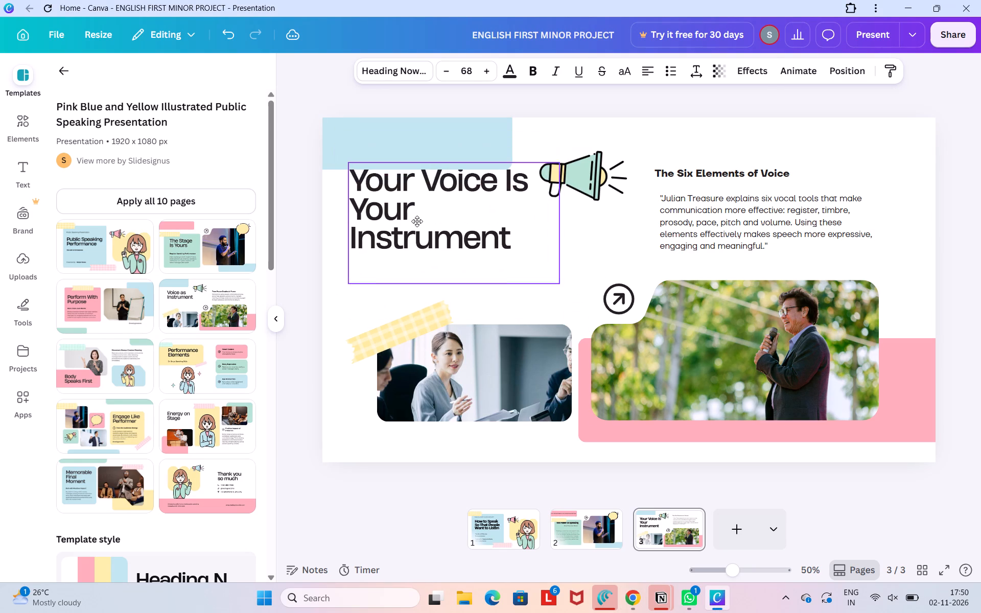
{"action": "left_click_drag", "start_coordinate": [417, 221], "coordinate": [428, 254]}
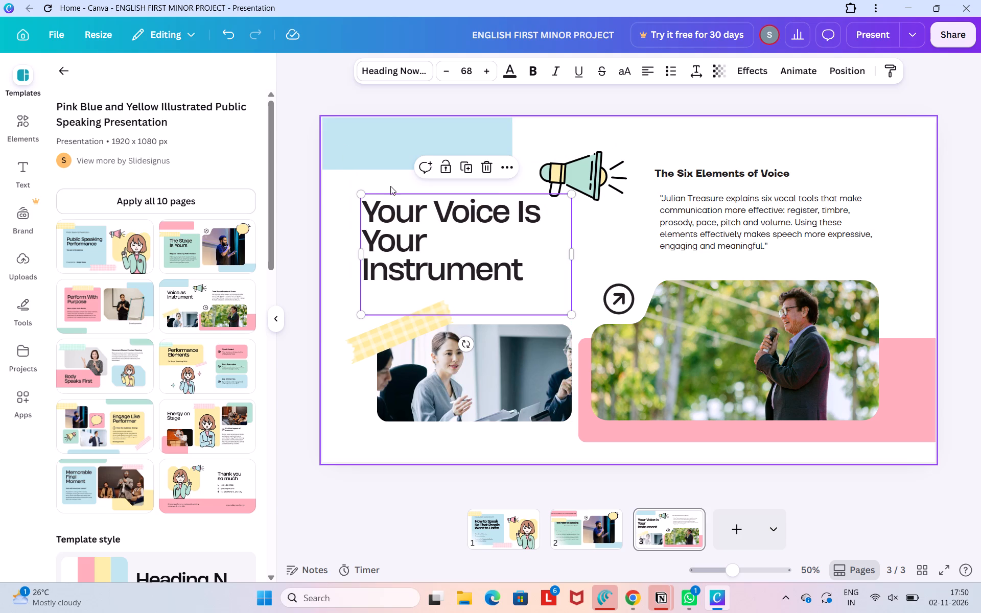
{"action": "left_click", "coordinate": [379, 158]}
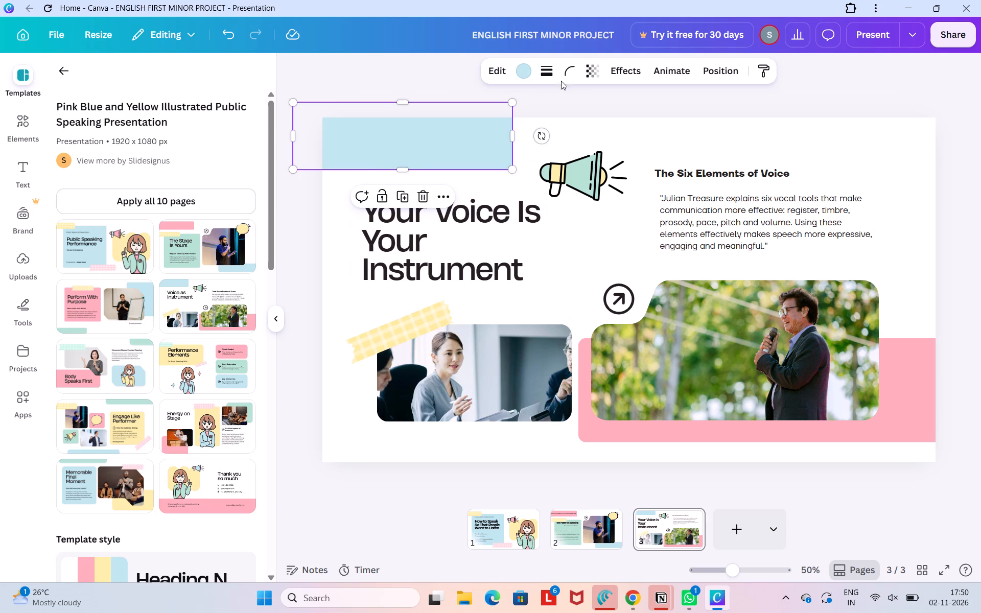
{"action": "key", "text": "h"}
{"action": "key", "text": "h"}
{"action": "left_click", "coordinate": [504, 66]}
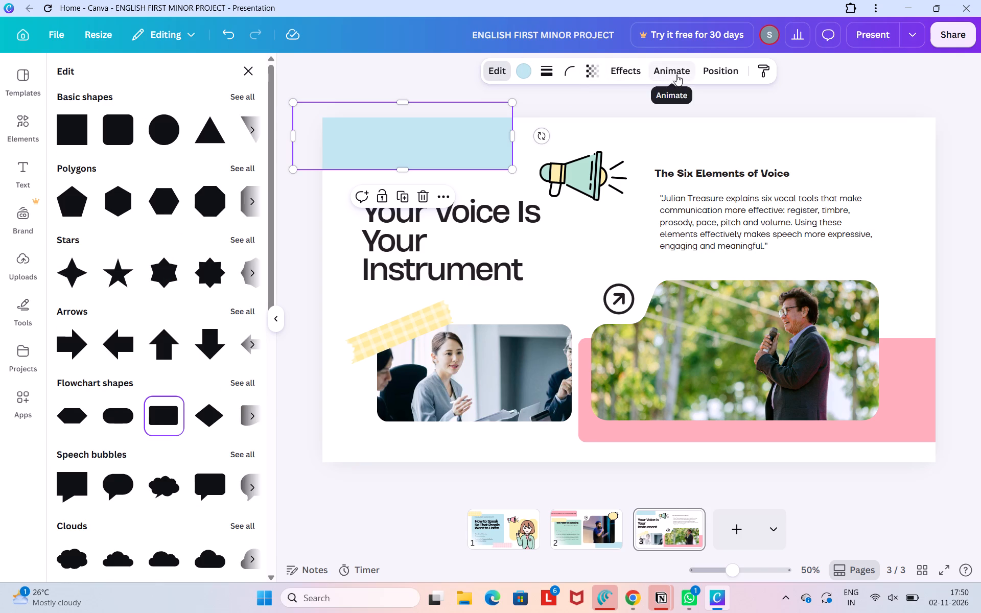
Widen the slide 3 title's text box to about 887 so "Your Voice Is Your Instrument" wraps onto two lines.
{"action": "left_click", "coordinate": [493, 216]}
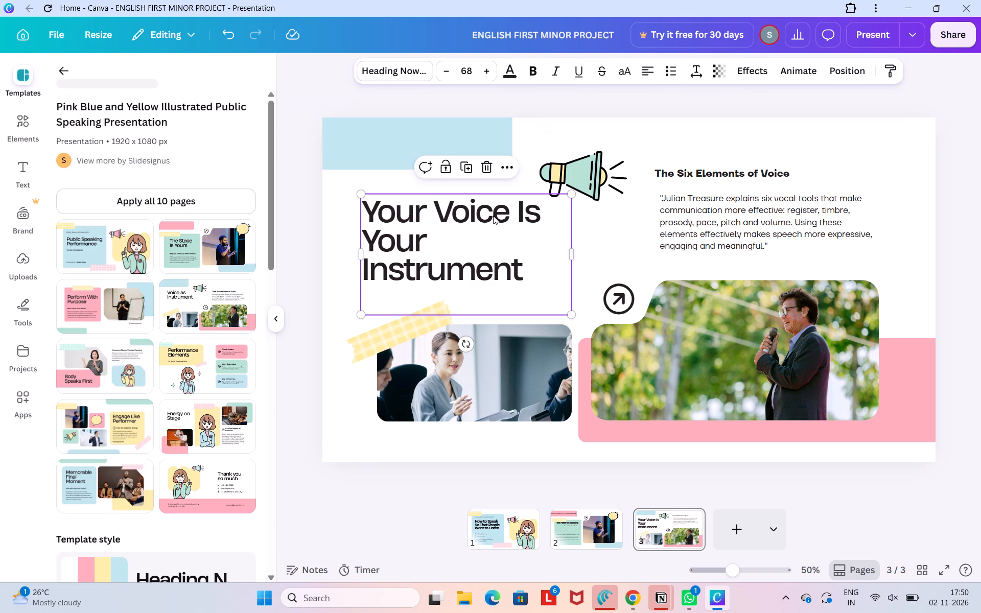
{"action": "left_click_drag", "start_coordinate": [576, 255], "coordinate": [610, 257]}
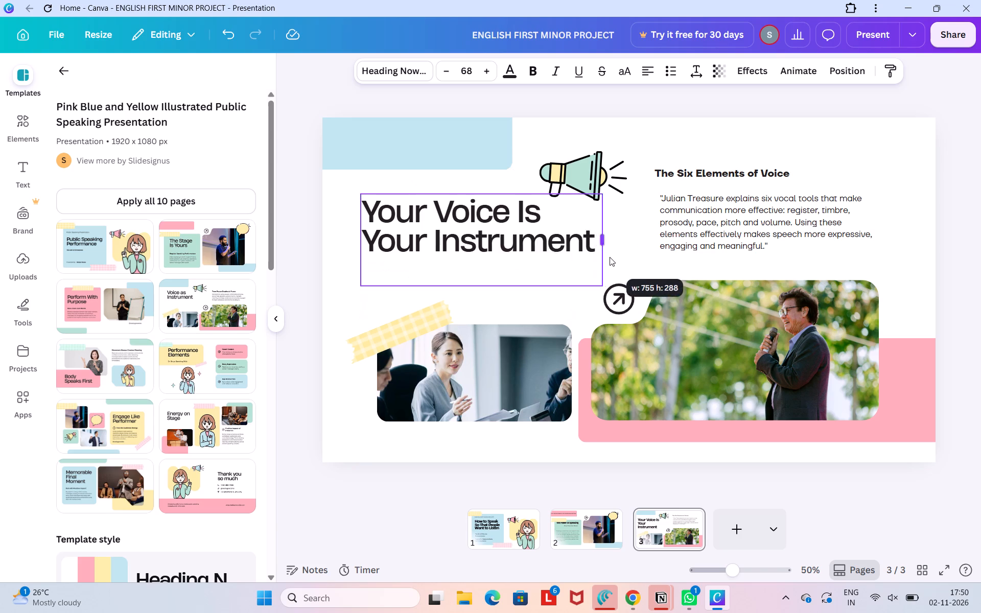
{"action": "left_click_drag", "start_coordinate": [610, 257], "coordinate": [642, 262]}
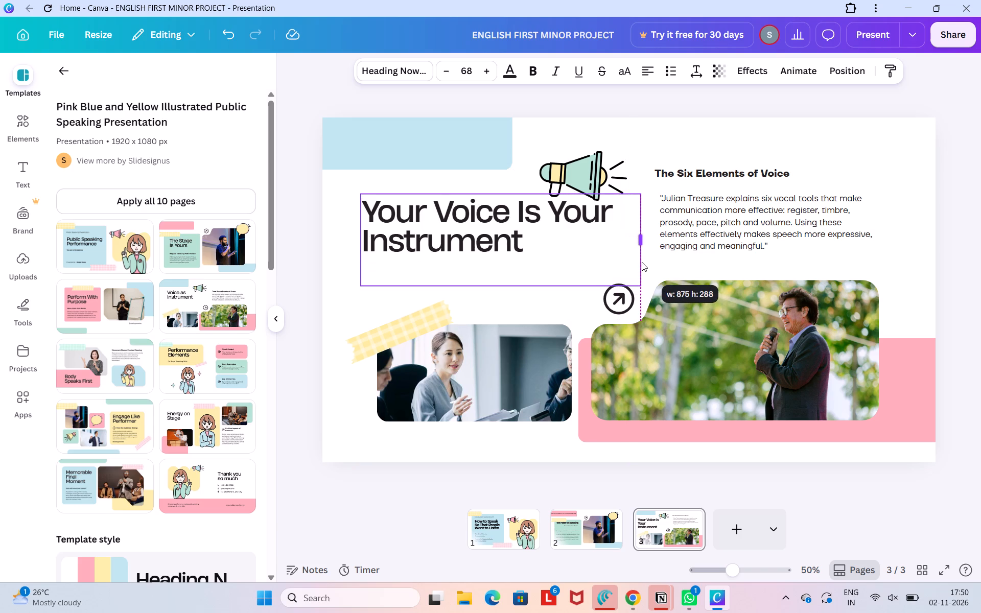
{"action": "left_click_drag", "start_coordinate": [642, 262], "coordinate": [649, 265]}
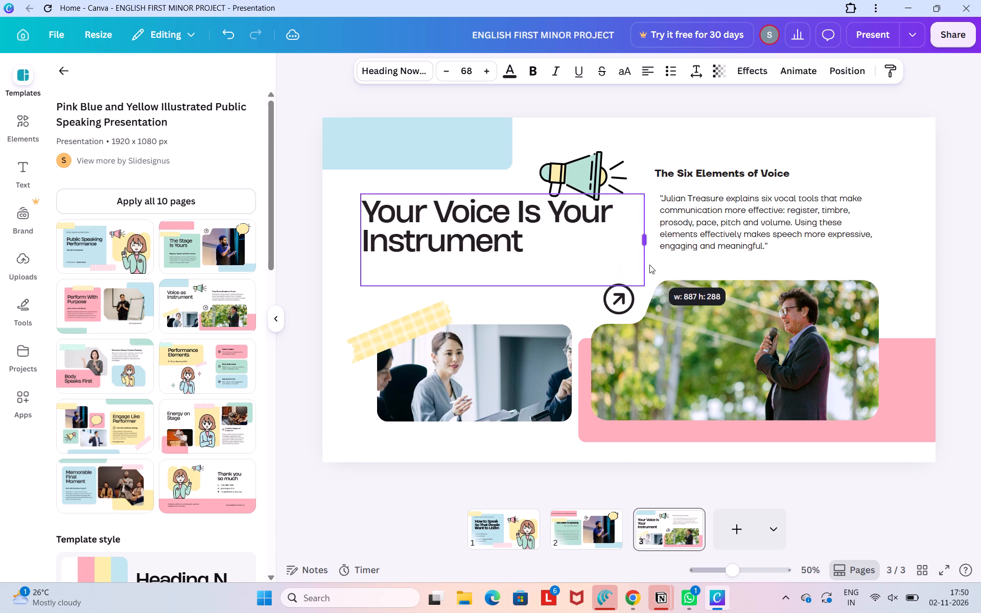
{"action": "left_click_drag", "start_coordinate": [649, 265], "coordinate": [648, 264]}
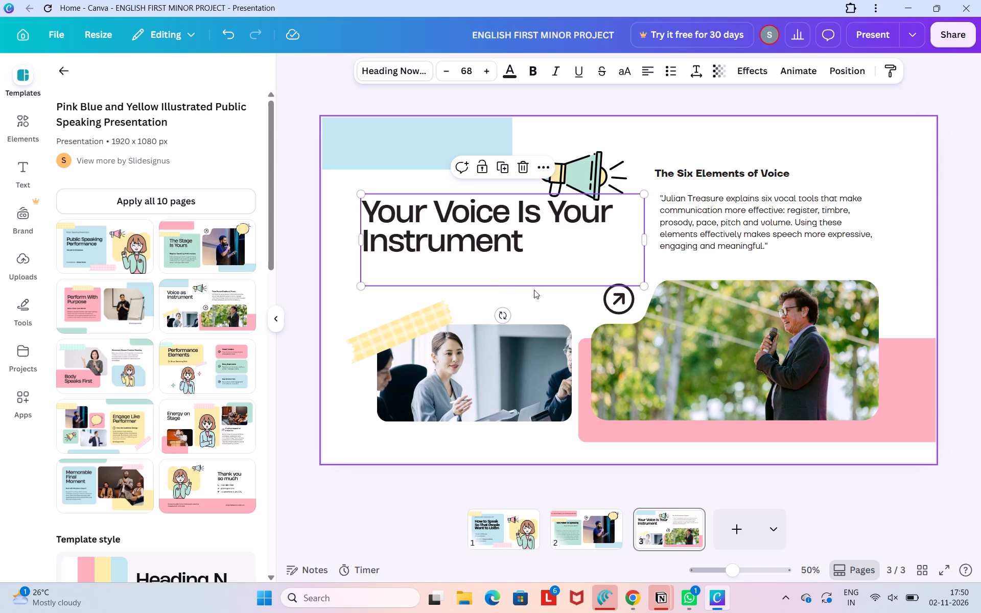
Scale the slide 3 title down to a font size of about 53.7, keeping it on two lines.
{"action": "left_click_drag", "start_coordinate": [641, 286], "coordinate": [636, 276]}
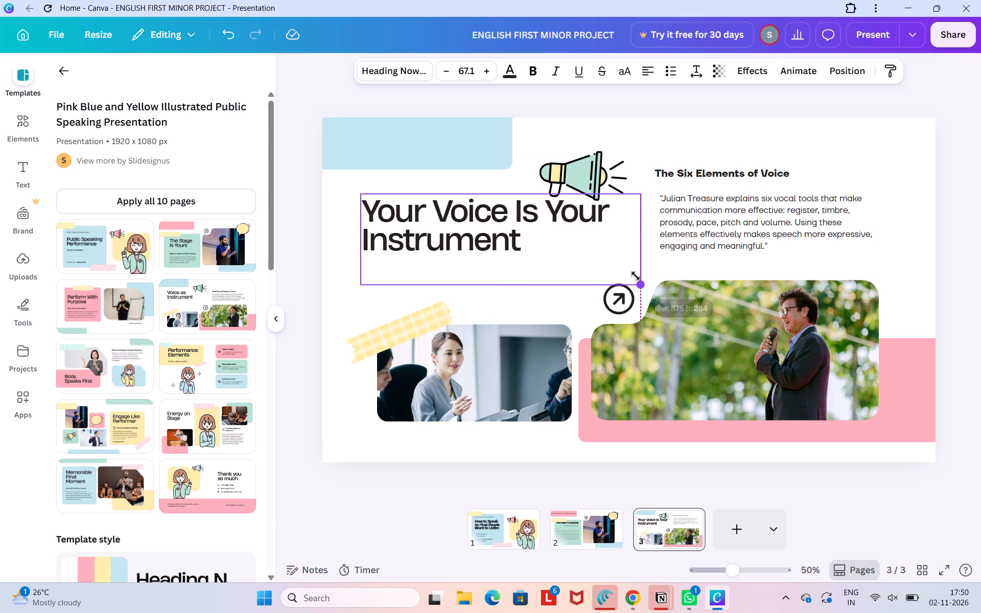
{"action": "left_click_drag", "start_coordinate": [636, 276], "coordinate": [591, 239]}
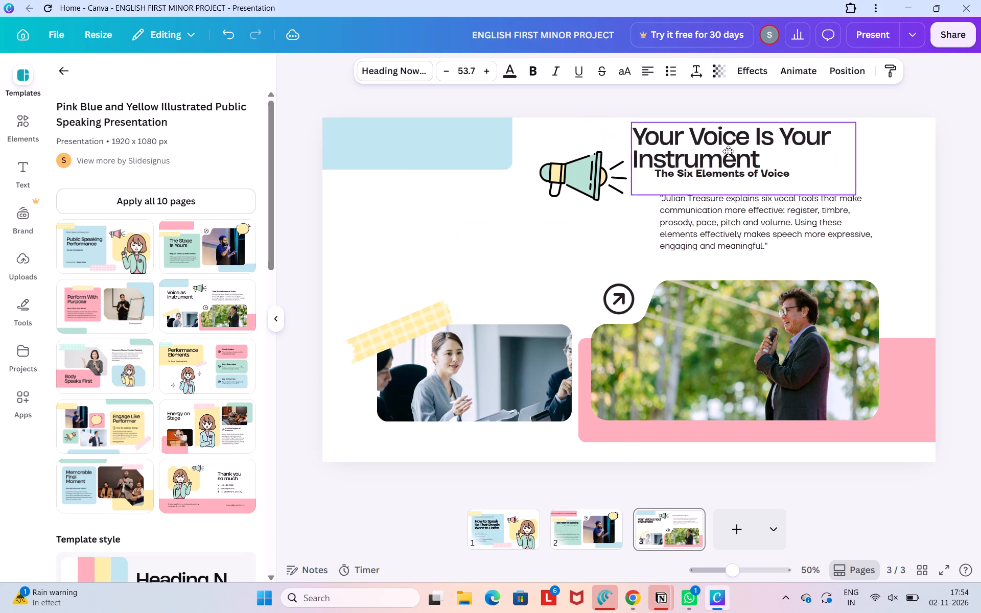
{"action": "left_click_drag", "start_coordinate": [728, 151], "coordinate": [731, 151]}
{"action": "left_click", "coordinate": [475, 230]}
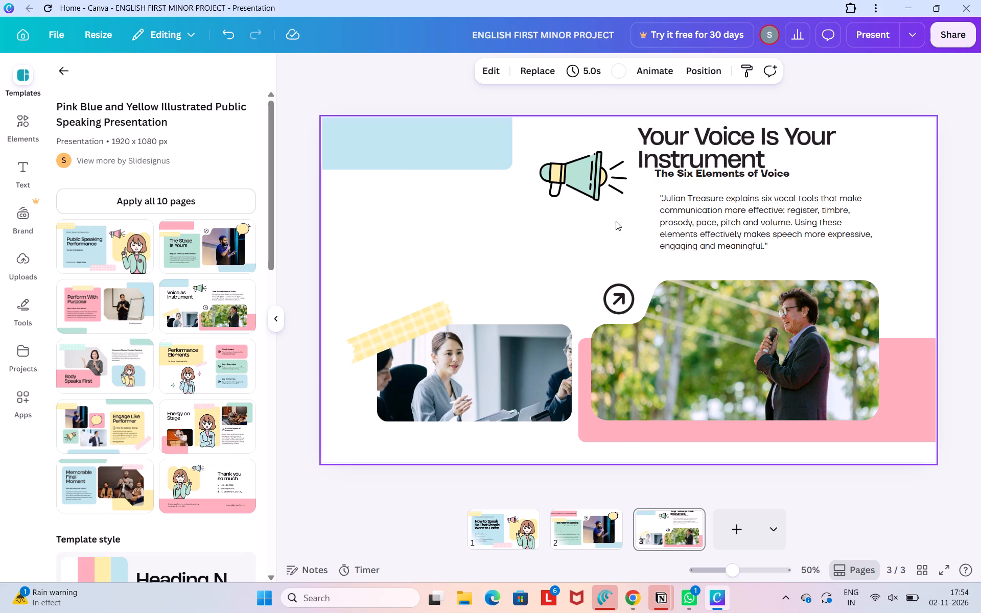
Duplicate the "Julian Treasure explains six vocal tools" paragraph on slide 3 and place the copy above the photo of the woman.
{"action": "left_click", "coordinate": [737, 143]}
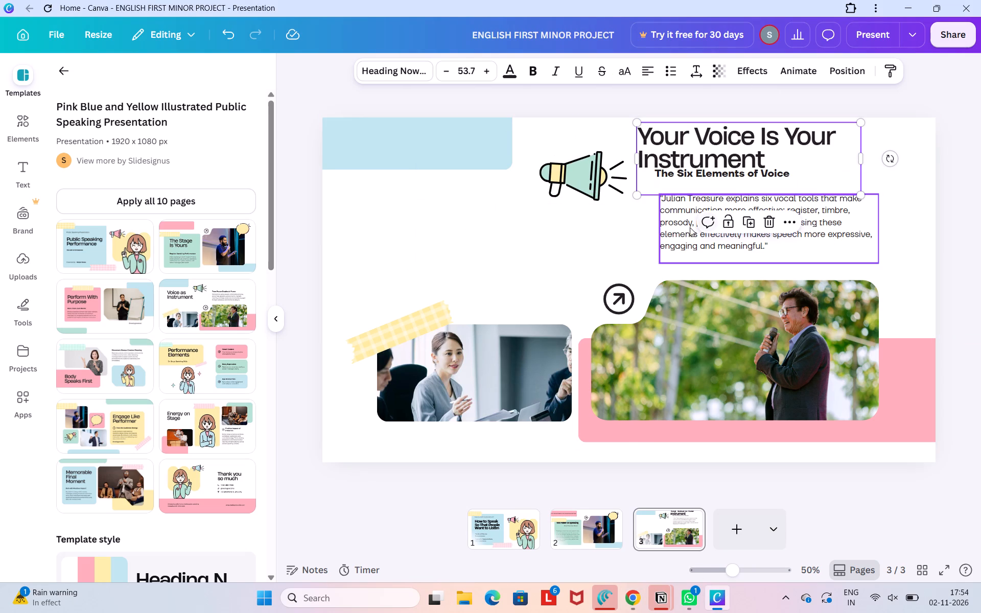
{"action": "left_click", "coordinate": [678, 218]}
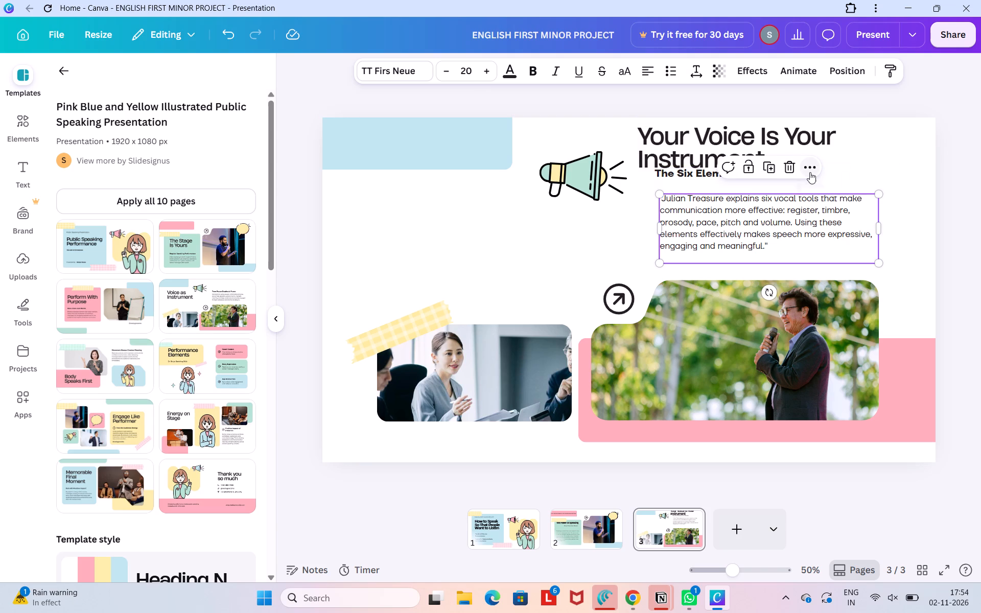
{"action": "left_click", "coordinate": [810, 172]}
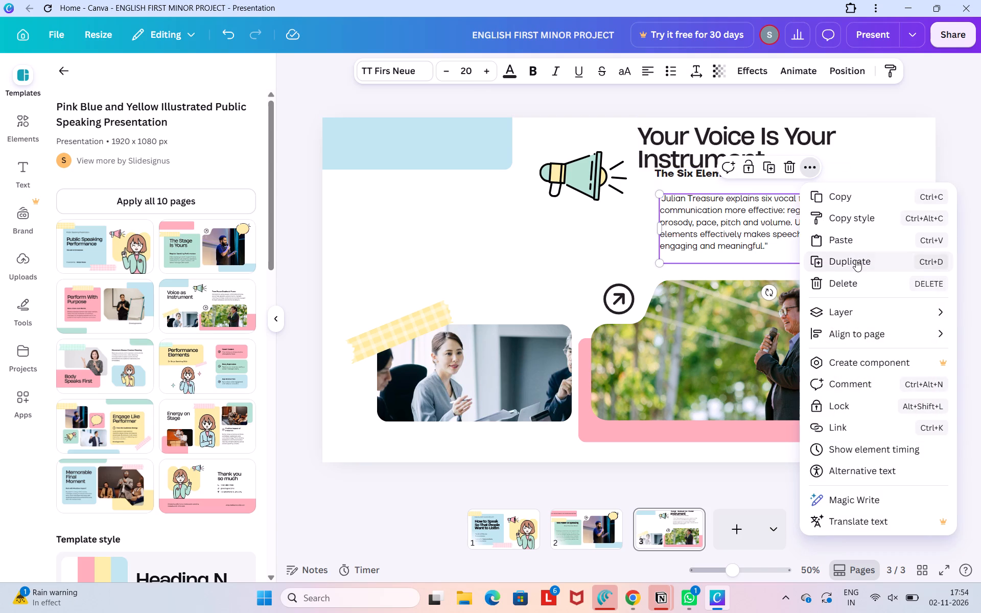
{"action": "left_click", "coordinate": [856, 260]}
{"action": "left_click_drag", "start_coordinate": [719, 223], "coordinate": [500, 221]}
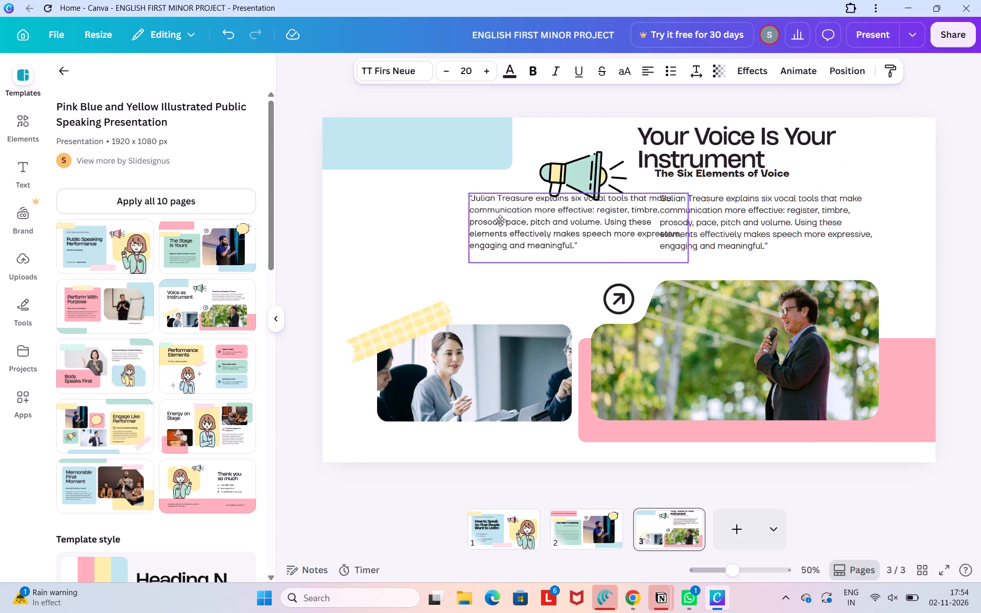
{"action": "left_click_drag", "start_coordinate": [500, 221], "coordinate": [414, 235]}
Replace the duplicated paragraph's text with the copied six-bullet list, from "Register – Voice depth" to "Volume – Sound level".
{"action": "left_click", "coordinate": [414, 235]}
{"action": "left_click", "coordinate": [414, 235]}
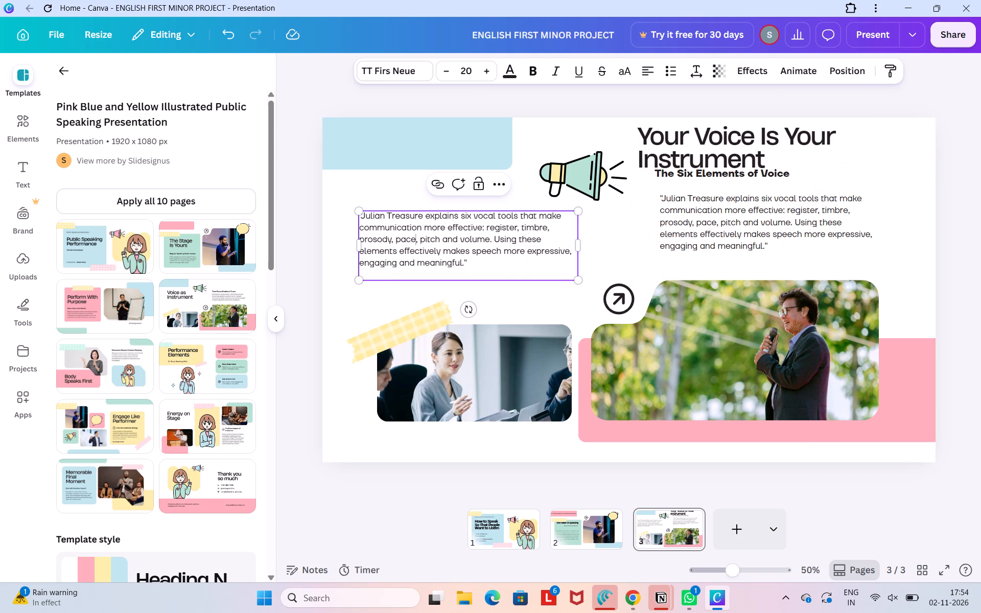
{"action": "triple_click", "coordinate": [414, 235]}
{"action": "key", "text": "BackSpace"}
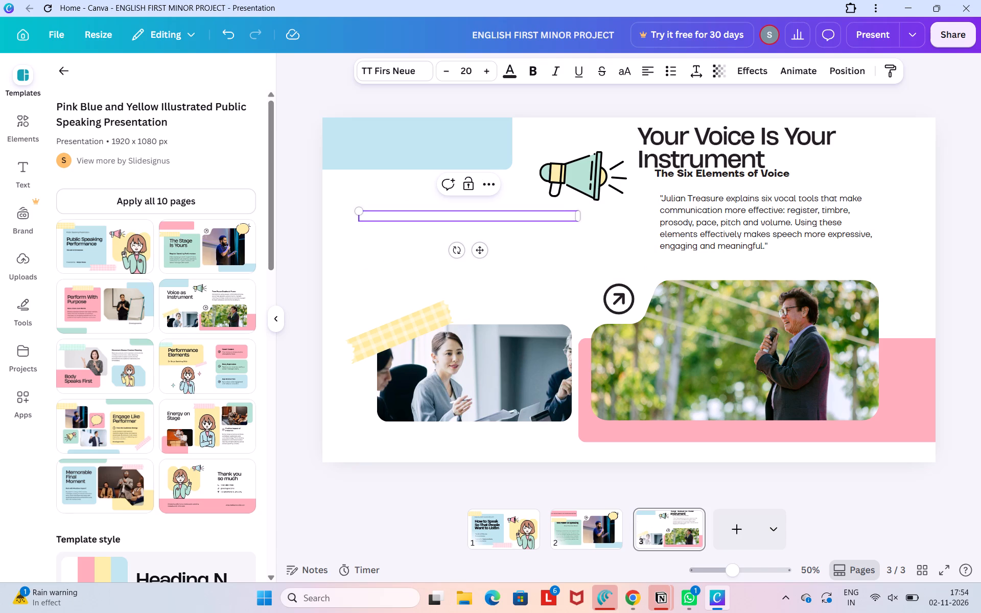
{"action": "key", "text": "ctrl+v"}
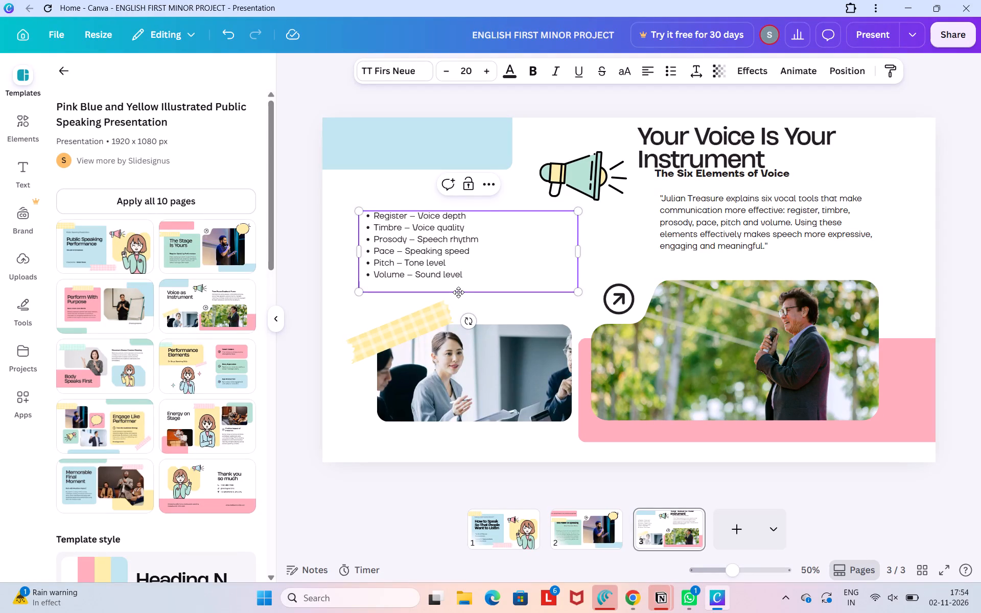
Move the six-bullet list next to the circled arrow, just above the photo of the woman.
{"action": "left_click_drag", "start_coordinate": [458, 292], "coordinate": [511, 316]}
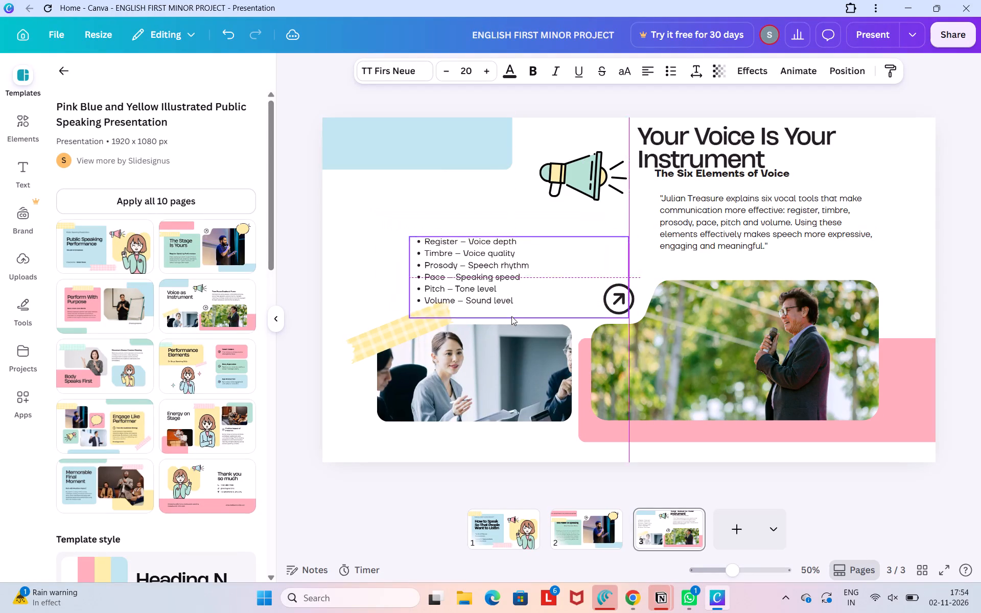
{"action": "left_click_drag", "start_coordinate": [511, 316], "coordinate": [559, 326]}
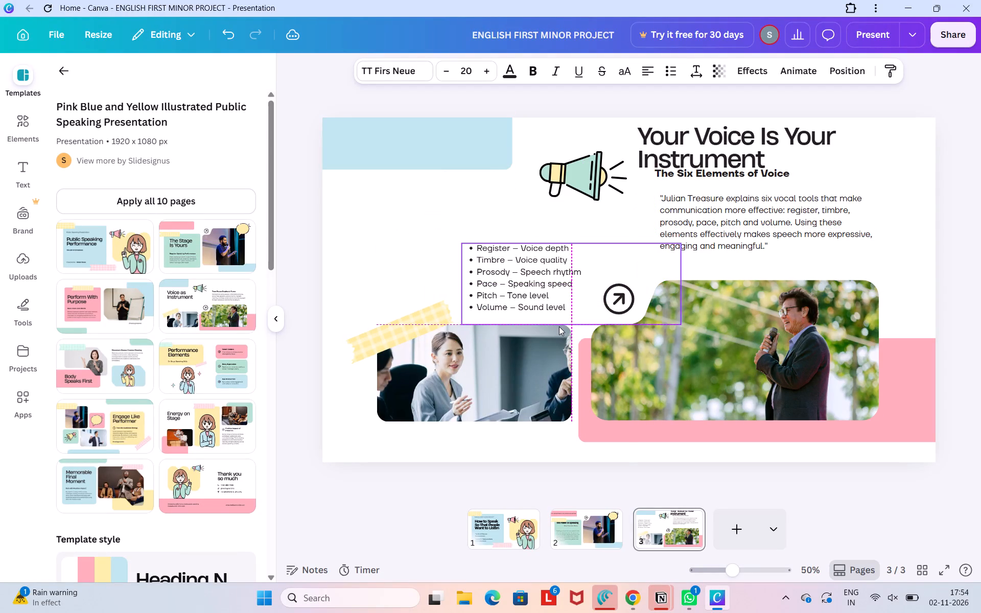
{"action": "left_click_drag", "start_coordinate": [559, 326], "coordinate": [559, 326]}
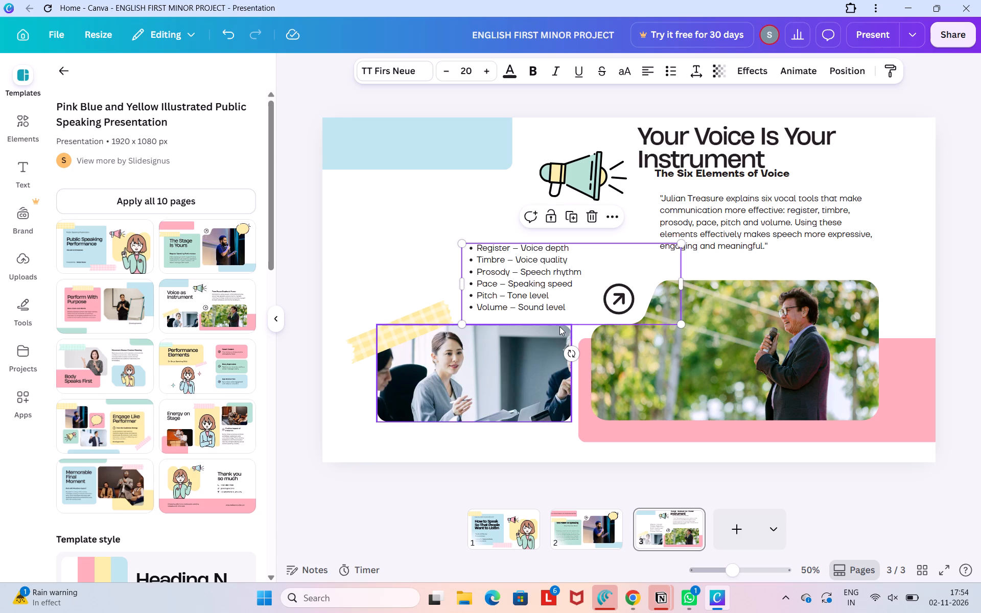
{"action": "left_click", "coordinate": [406, 219]}
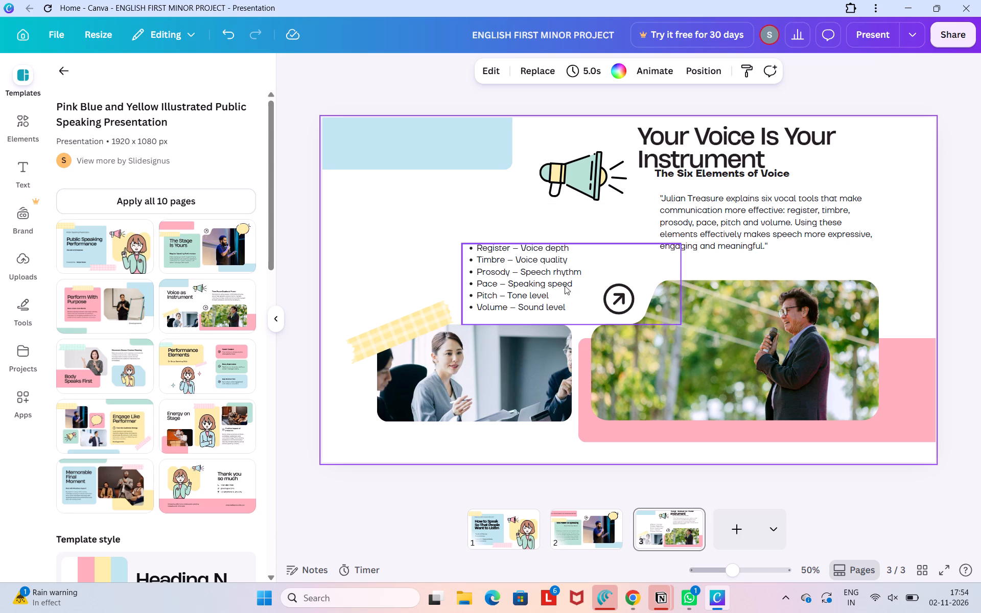
{"action": "left_click_drag", "start_coordinate": [546, 284], "coordinate": [573, 287]}
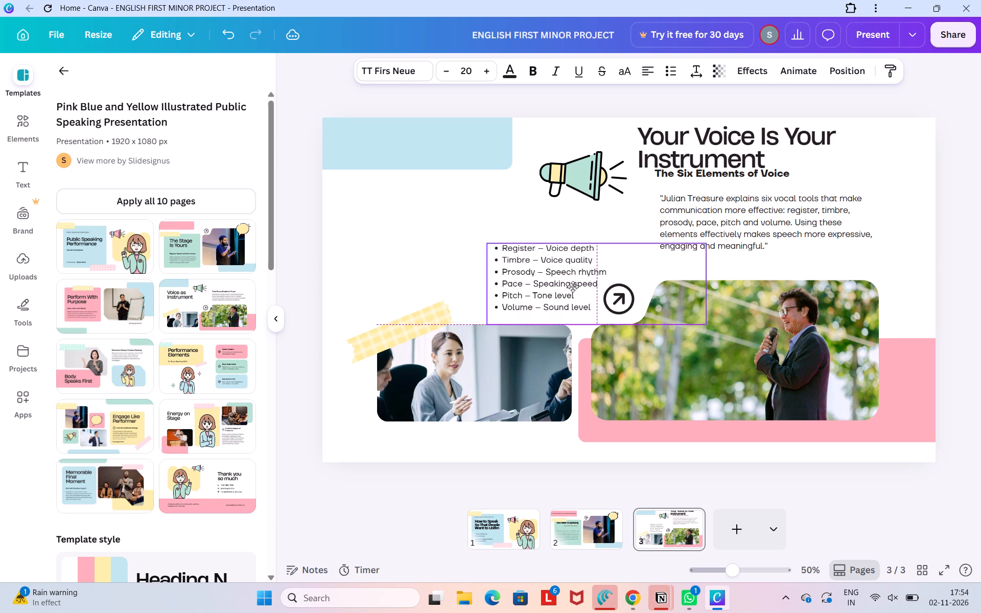
{"action": "left_click_drag", "start_coordinate": [573, 287], "coordinate": [569, 285]}
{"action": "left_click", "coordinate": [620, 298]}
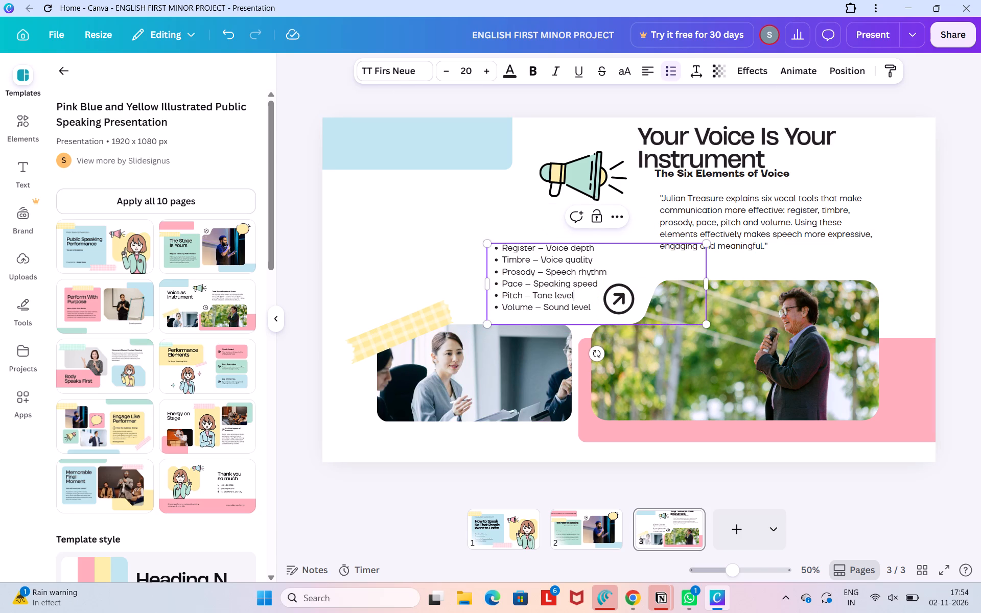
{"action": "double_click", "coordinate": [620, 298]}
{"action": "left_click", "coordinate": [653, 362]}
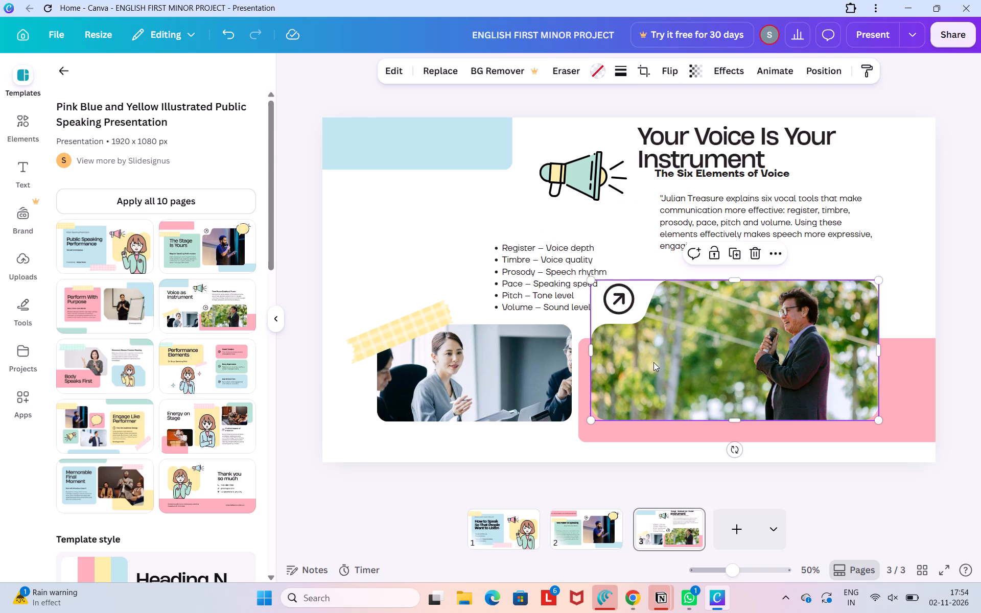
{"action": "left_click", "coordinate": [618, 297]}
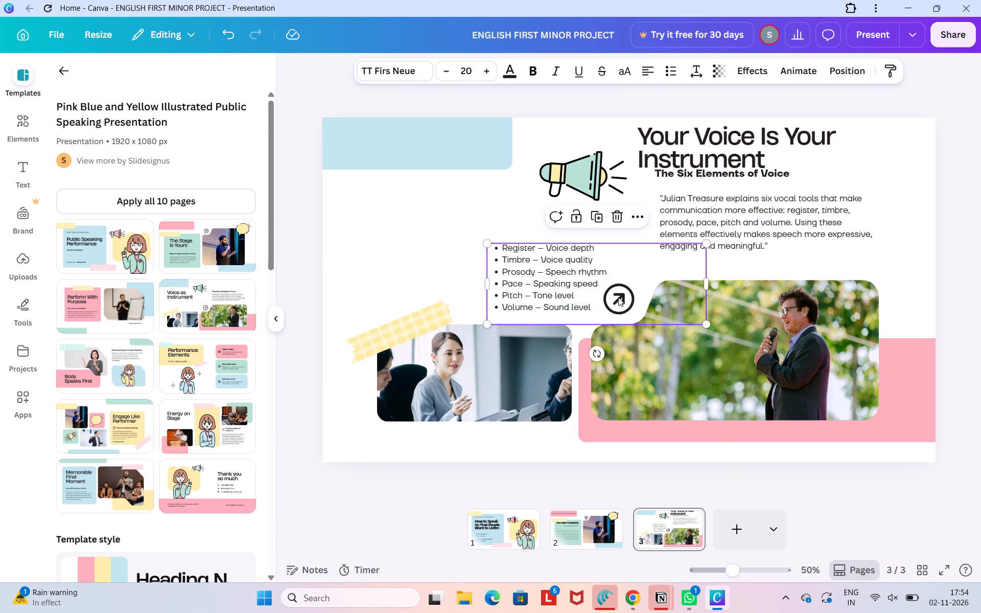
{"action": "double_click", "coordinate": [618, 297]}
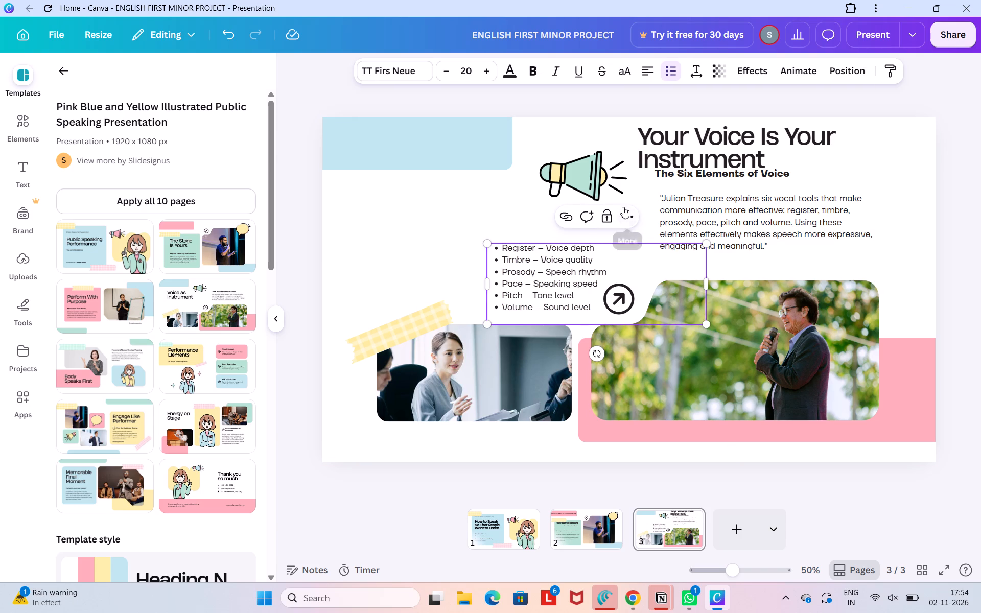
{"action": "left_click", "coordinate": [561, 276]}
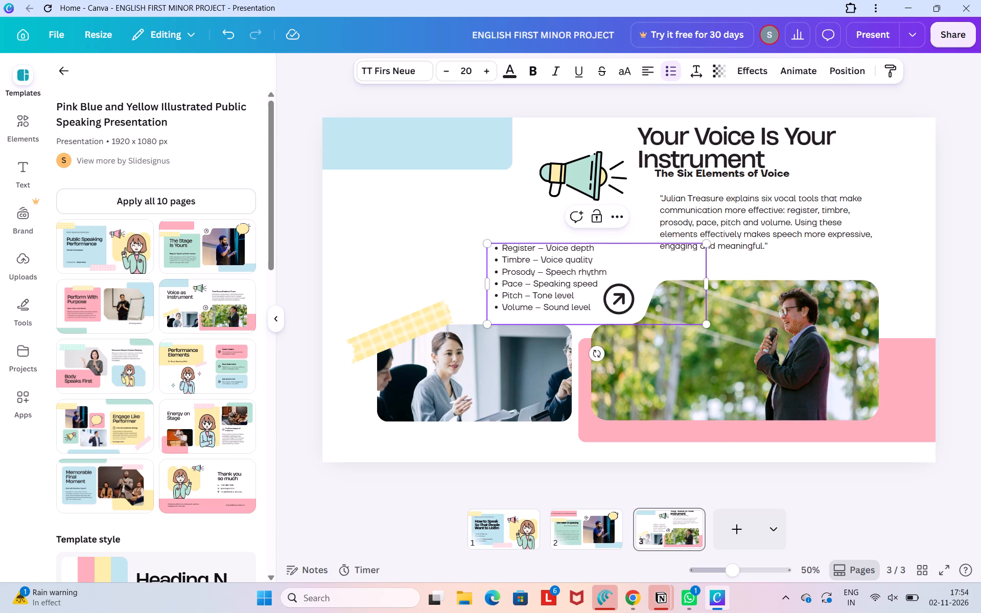
Move the title "Your Voice Is Your Instrument" below the light-blue block, above the bullet list.
{"action": "left_click_drag", "start_coordinate": [682, 143], "coordinate": [398, 195]}
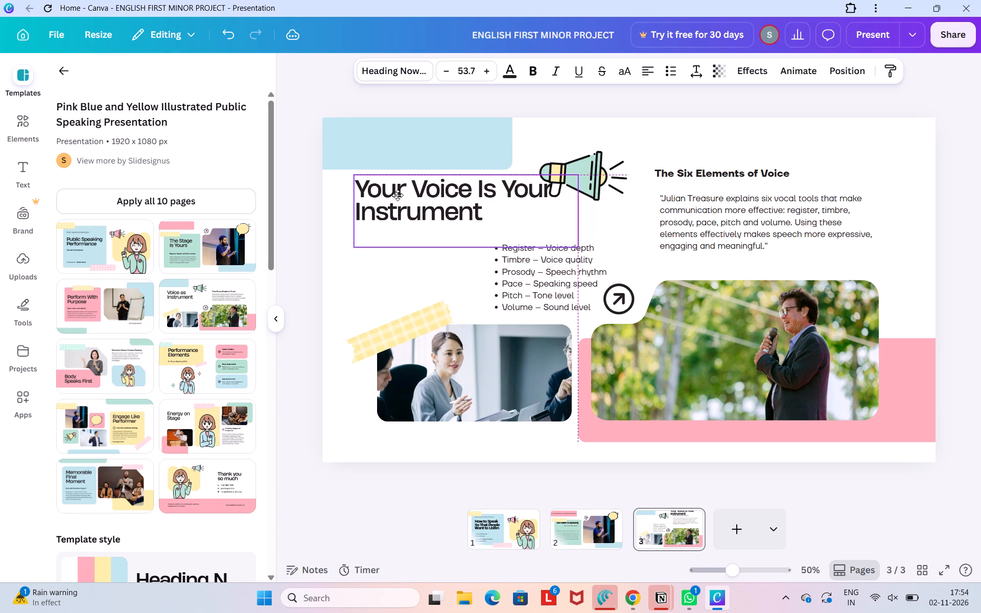
{"action": "left_click_drag", "start_coordinate": [398, 195], "coordinate": [398, 207]}
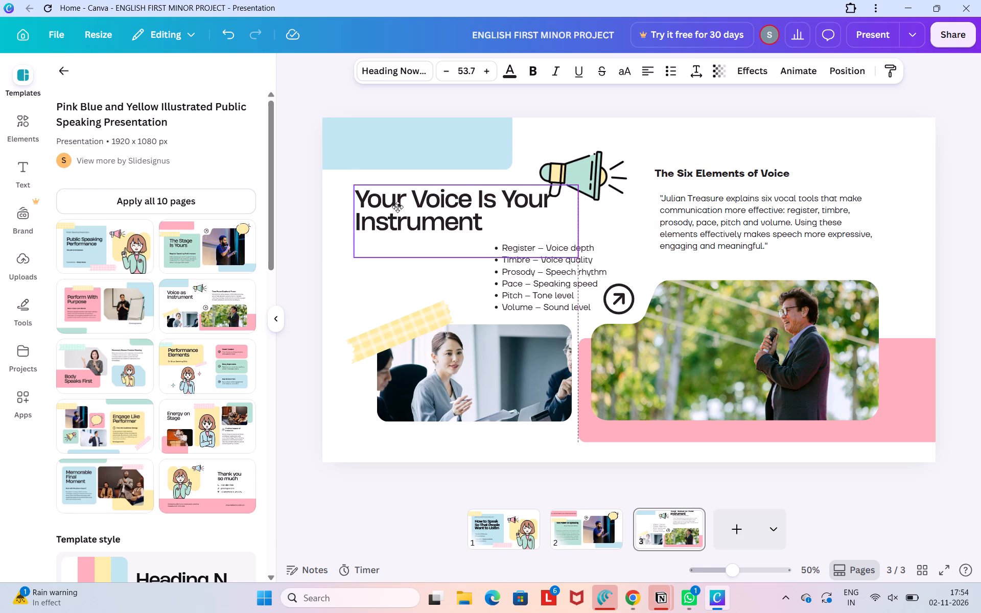
{"action": "left_click_drag", "start_coordinate": [398, 207], "coordinate": [392, 215]}
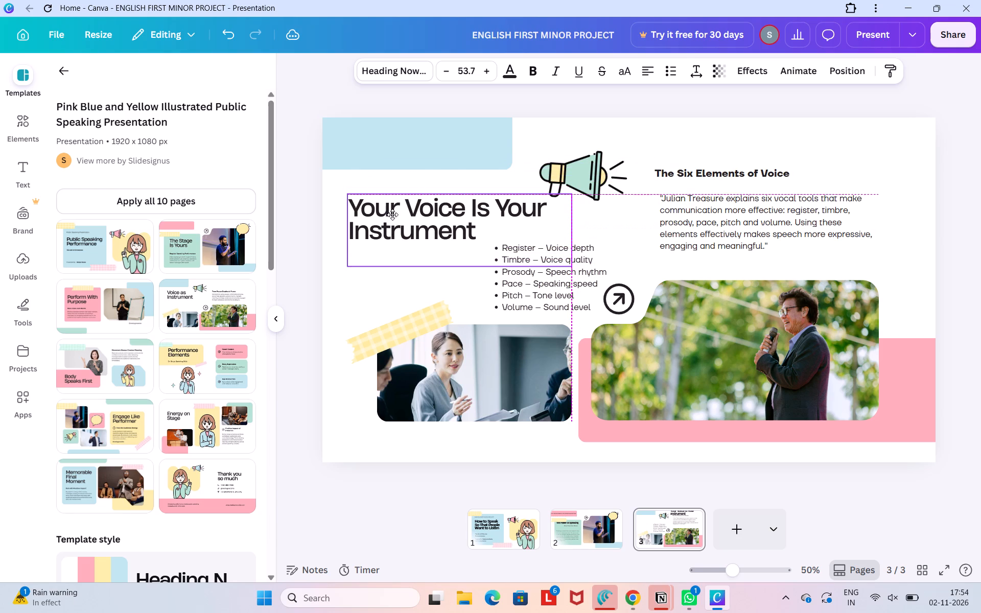
{"action": "left_click_drag", "start_coordinate": [392, 215], "coordinate": [394, 215]}
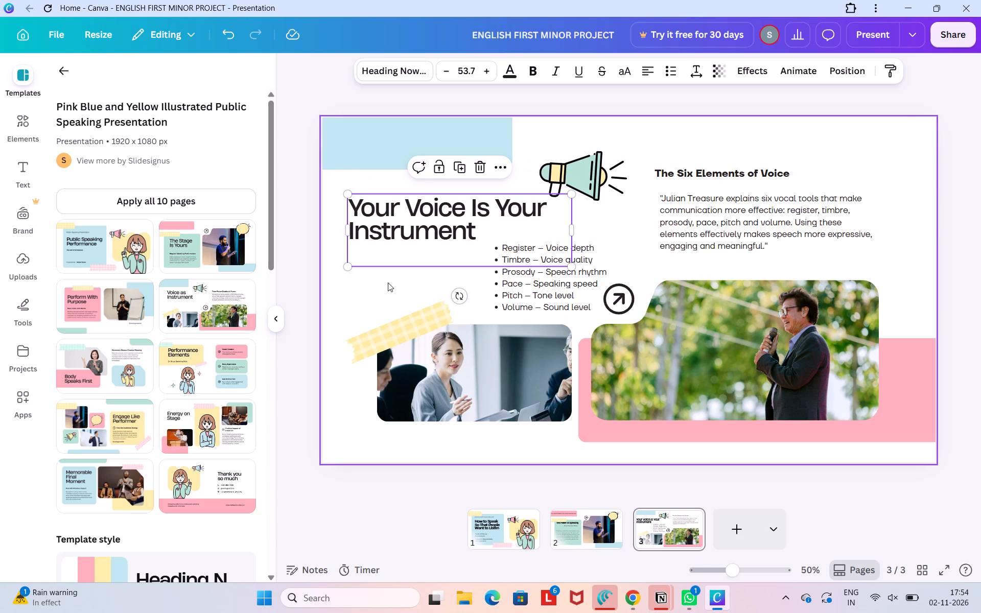
{"action": "left_click", "coordinate": [388, 282]}
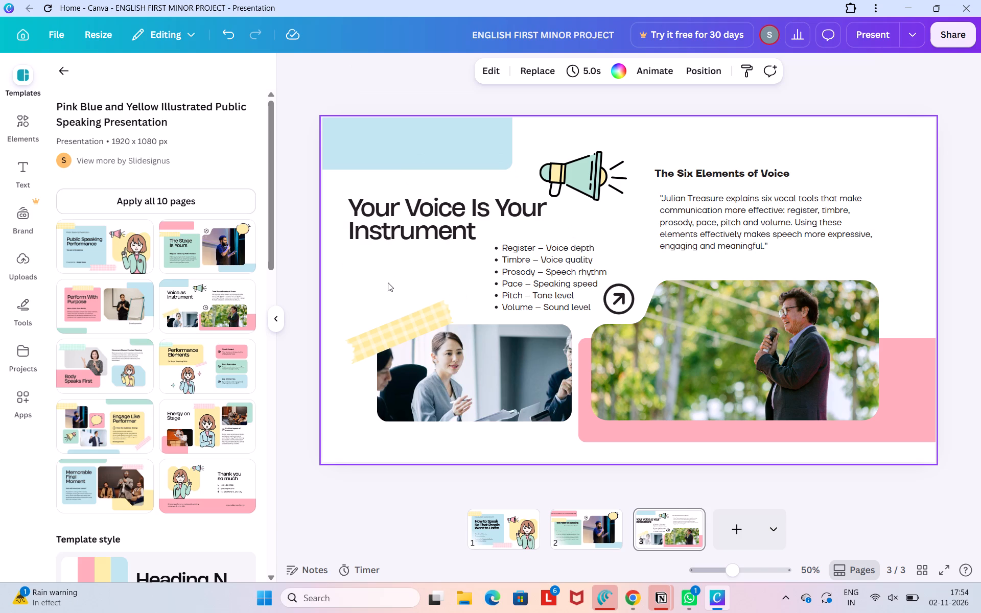
Enlarge the heading "The Six Elements of Voice" to about size 29.3 and move it higher above its paragraph.
{"action": "double_click", "coordinate": [702, 172]}
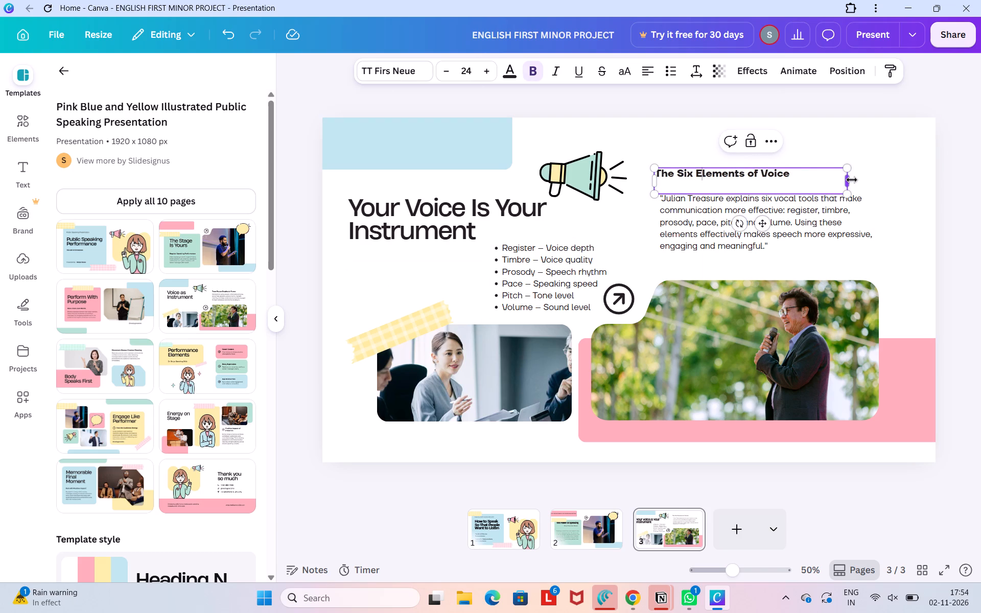
{"action": "left_click_drag", "start_coordinate": [850, 169], "coordinate": [887, 130]}
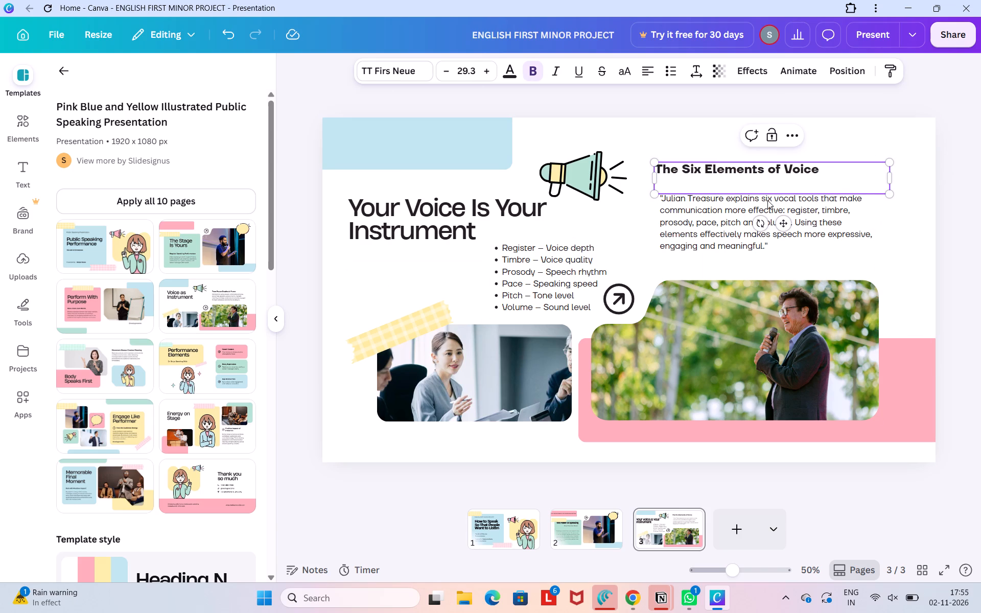
{"action": "left_click", "coordinate": [904, 207]}
{"action": "left_click_drag", "start_coordinate": [757, 179], "coordinate": [754, 168]}
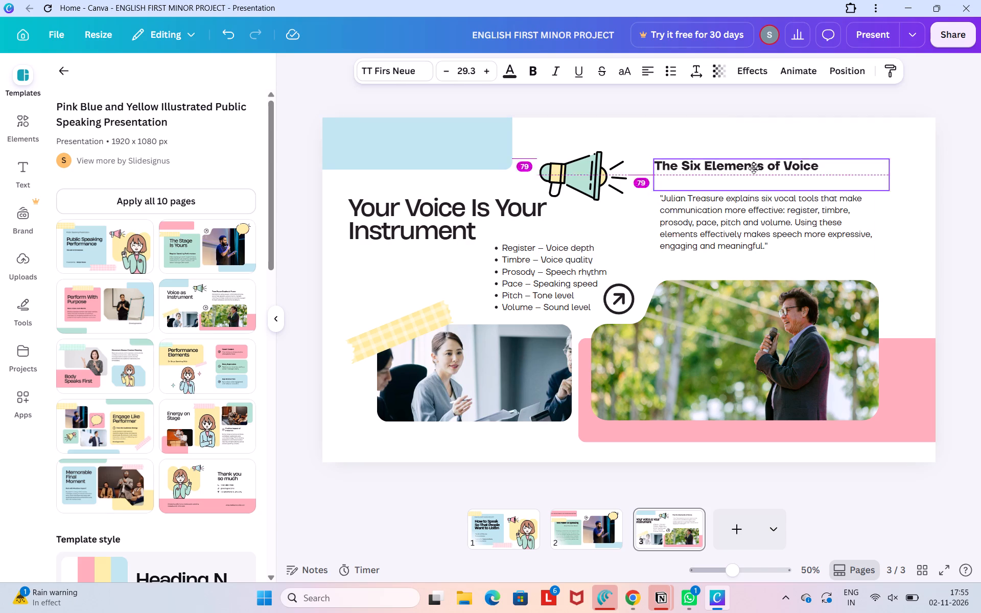
{"action": "left_click_drag", "start_coordinate": [754, 168], "coordinate": [756, 164]}
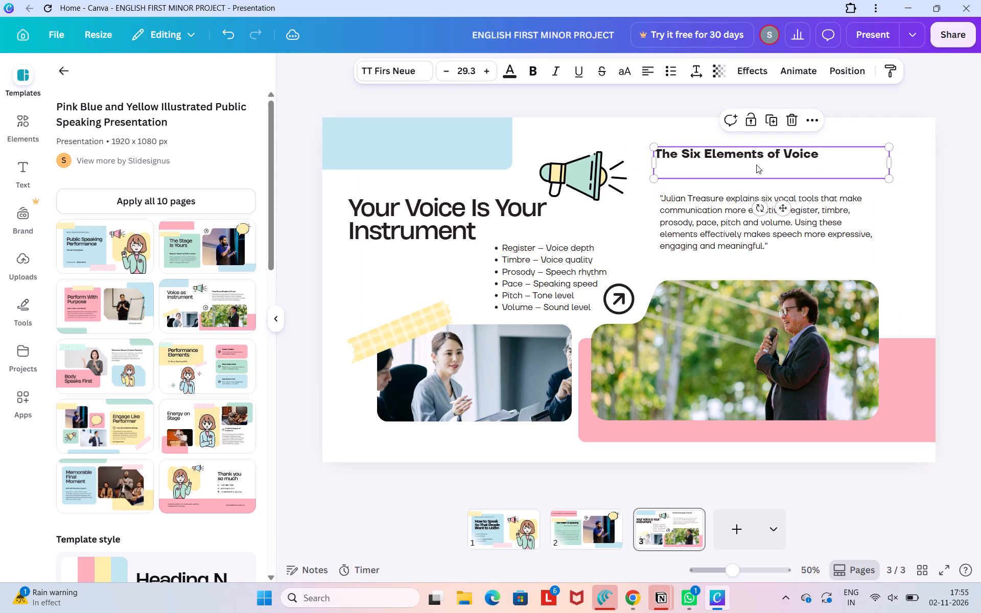
Enlarge the Julian Treasure paragraph to about size 21.7 and align it directly under the "The Six Elements of Voice" heading.
{"action": "left_click", "coordinate": [730, 219]}
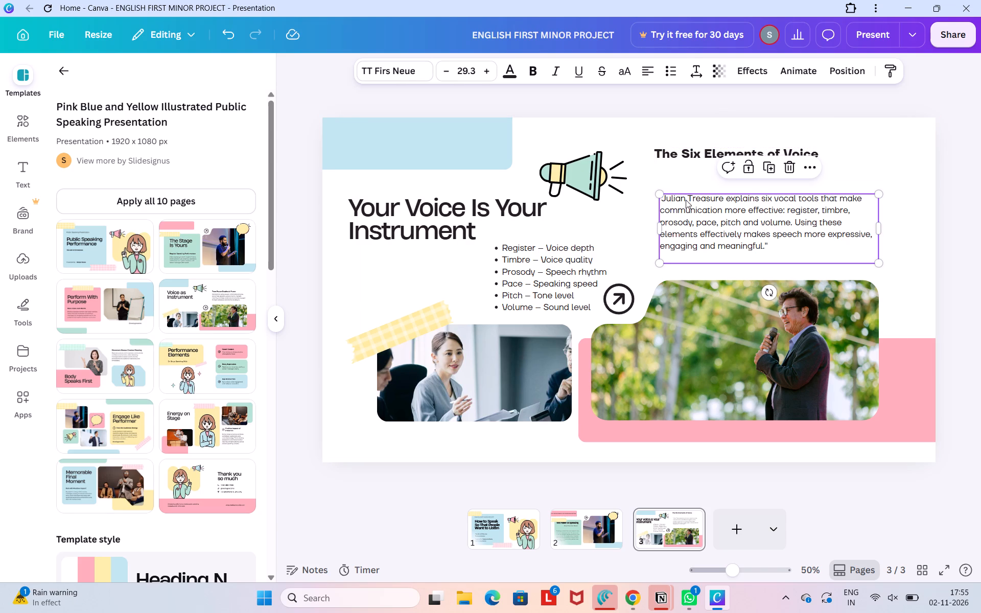
{"action": "left_click_drag", "start_coordinate": [663, 194], "coordinate": [651, 176]}
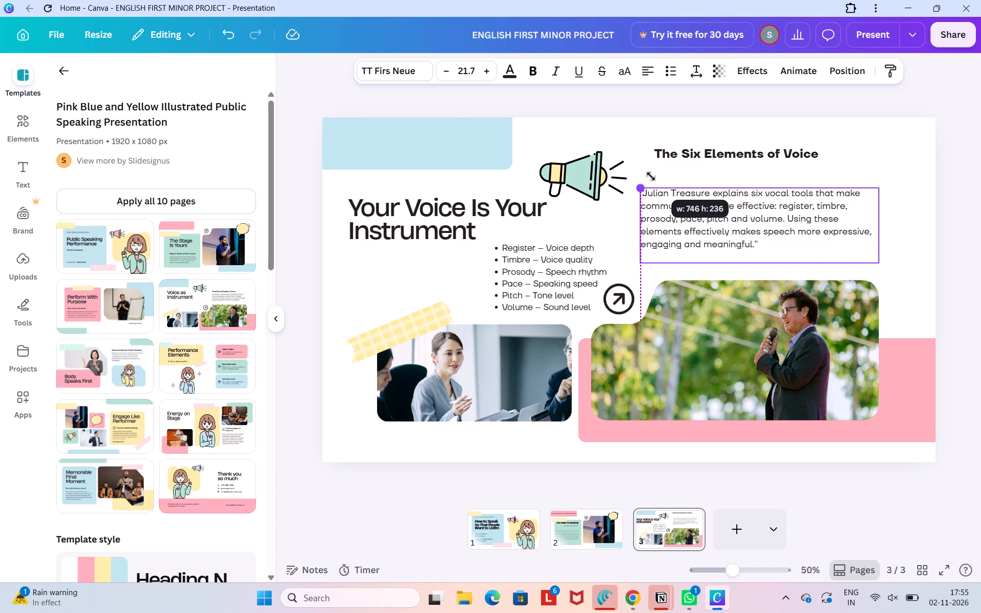
{"action": "left_click_drag", "start_coordinate": [651, 176], "coordinate": [650, 176]}
{"action": "left_click_drag", "start_coordinate": [756, 223], "coordinate": [760, 221]}
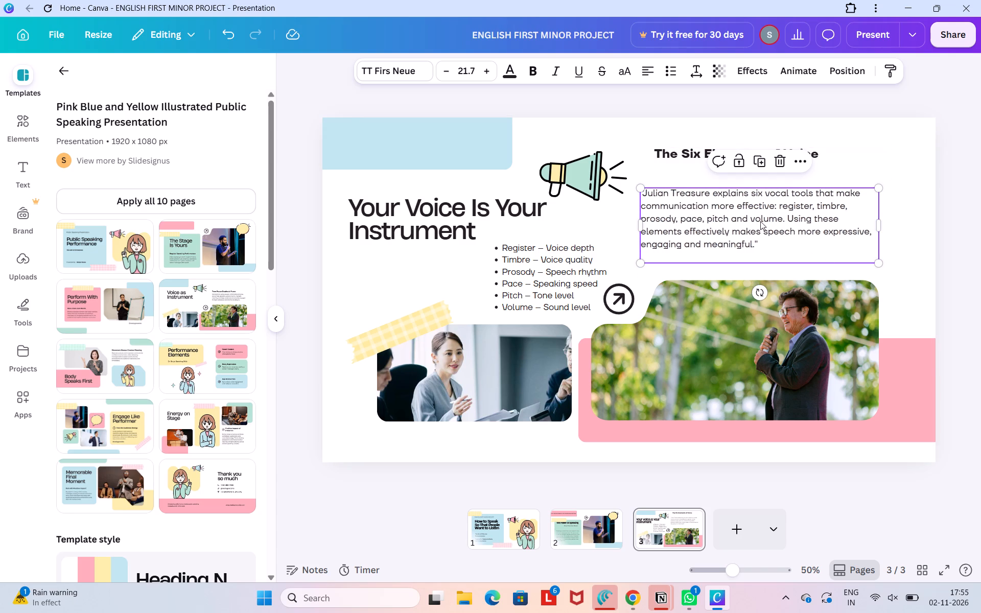
{"action": "left_click_drag", "start_coordinate": [760, 221], "coordinate": [772, 211]}
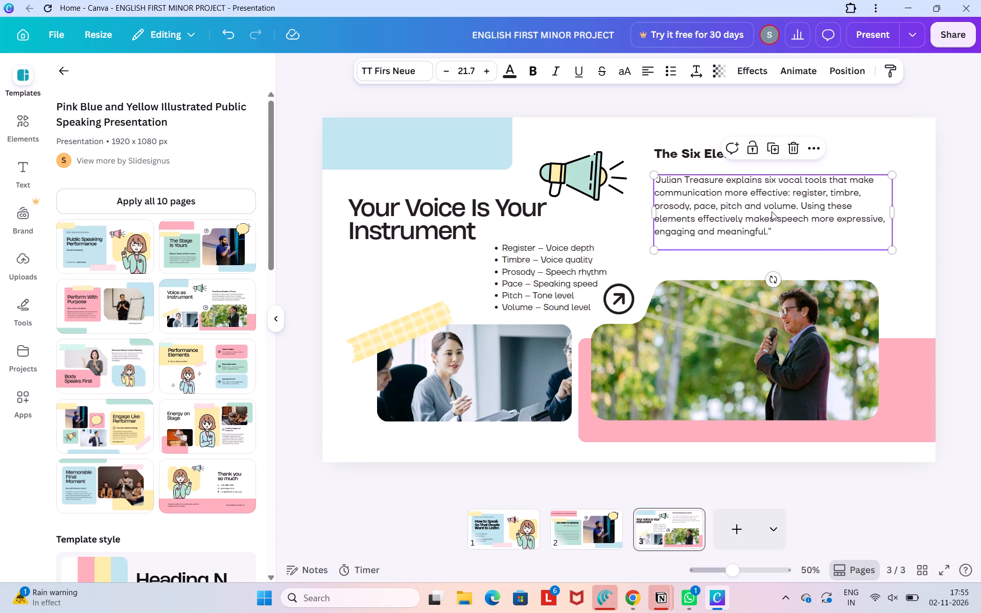
{"action": "left_click", "coordinate": [885, 274]}
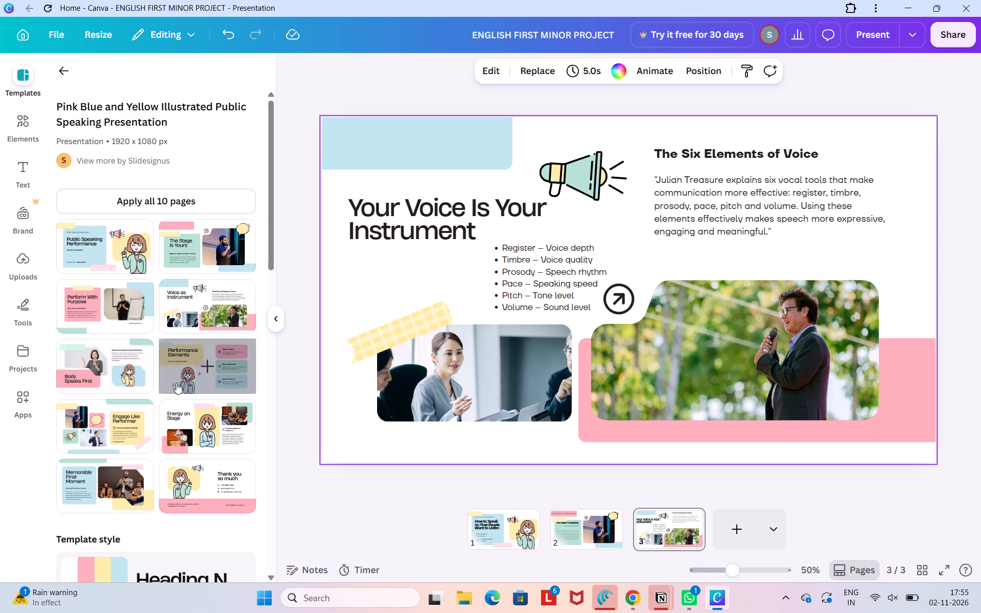
Add the "Performance Elements" template layout as a new page after slide 3.
{"action": "left_click", "coordinate": [218, 357]}
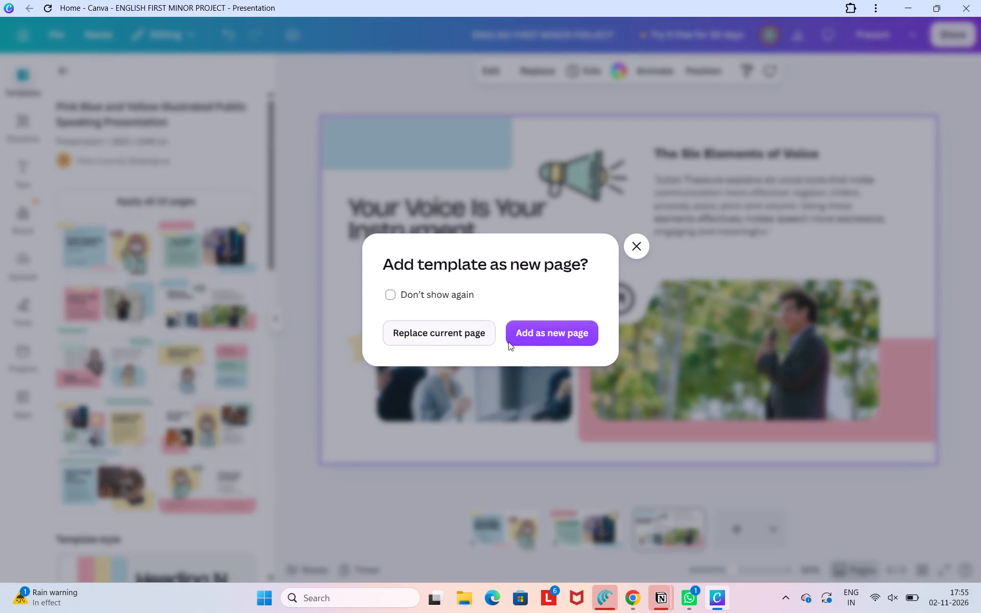
{"action": "left_click", "coordinate": [542, 333]}
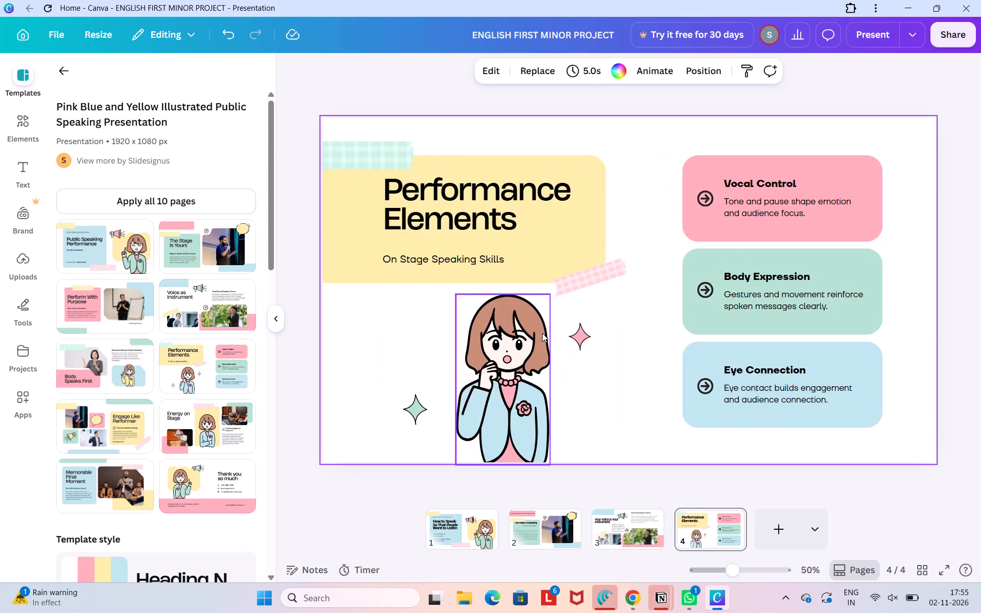
{"action": "left_click", "coordinate": [595, 378]}
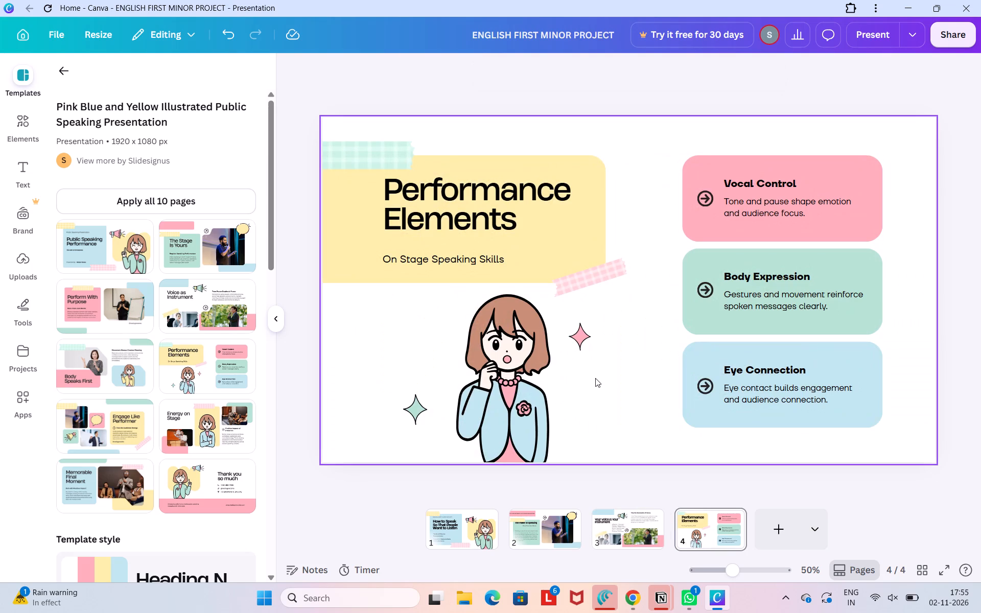
{"action": "key", "text": "shift+super+s"}
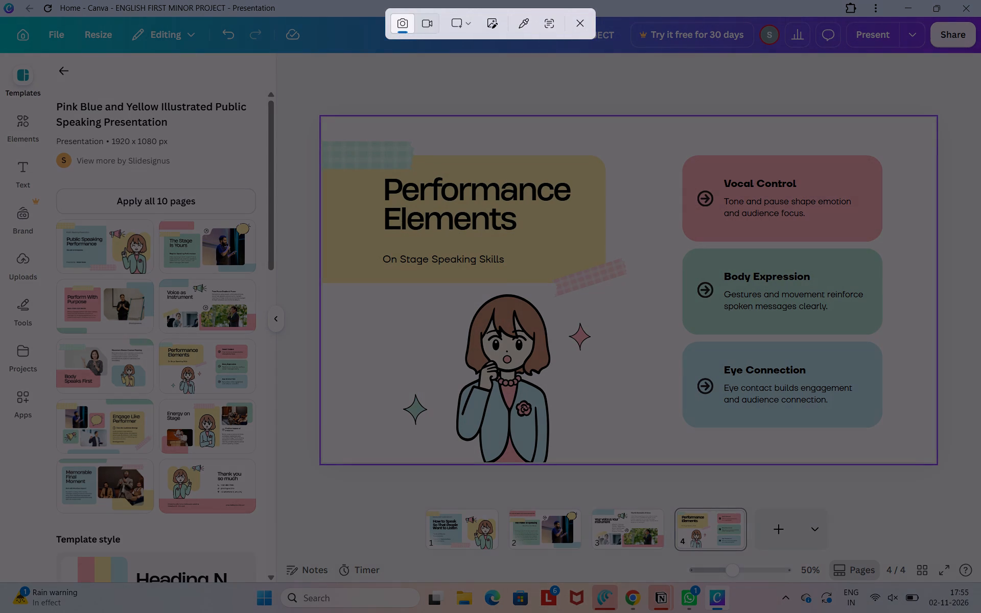
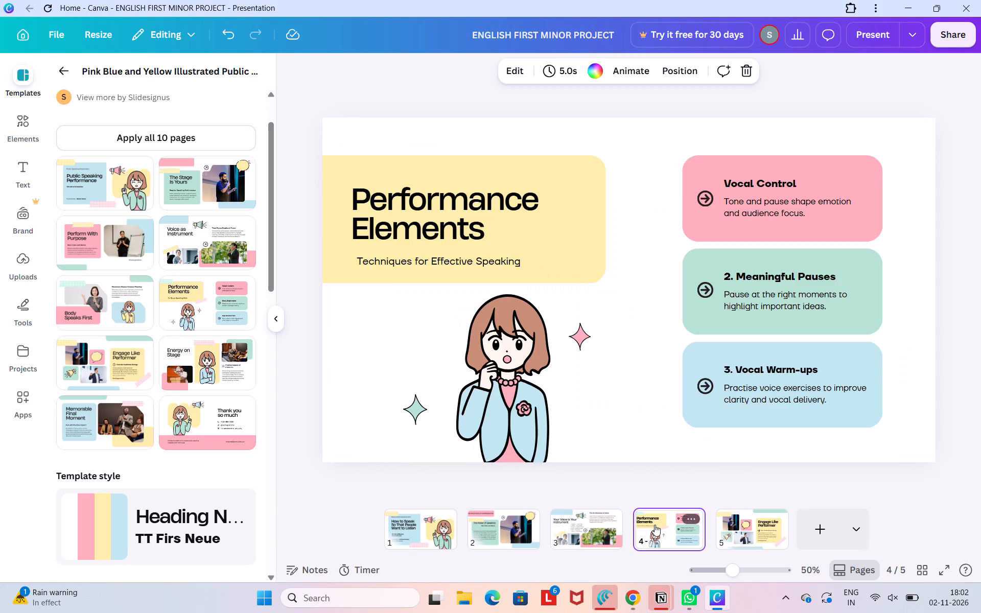
{"action": "left_click_drag", "start_coordinate": [504, 385], "coordinate": [369, 368]}
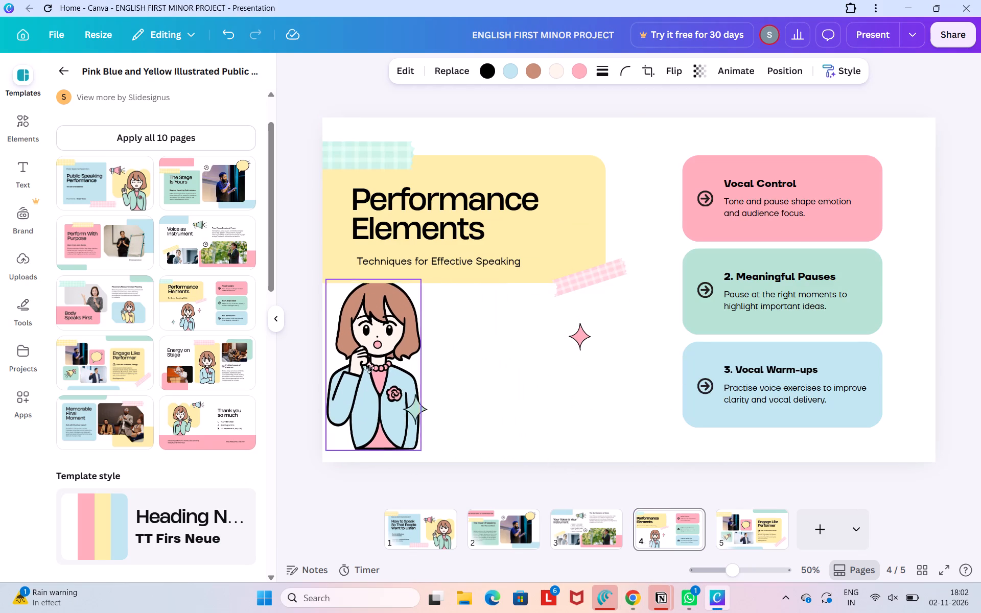
{"action": "left_click_drag", "start_coordinate": [369, 368], "coordinate": [379, 383]}
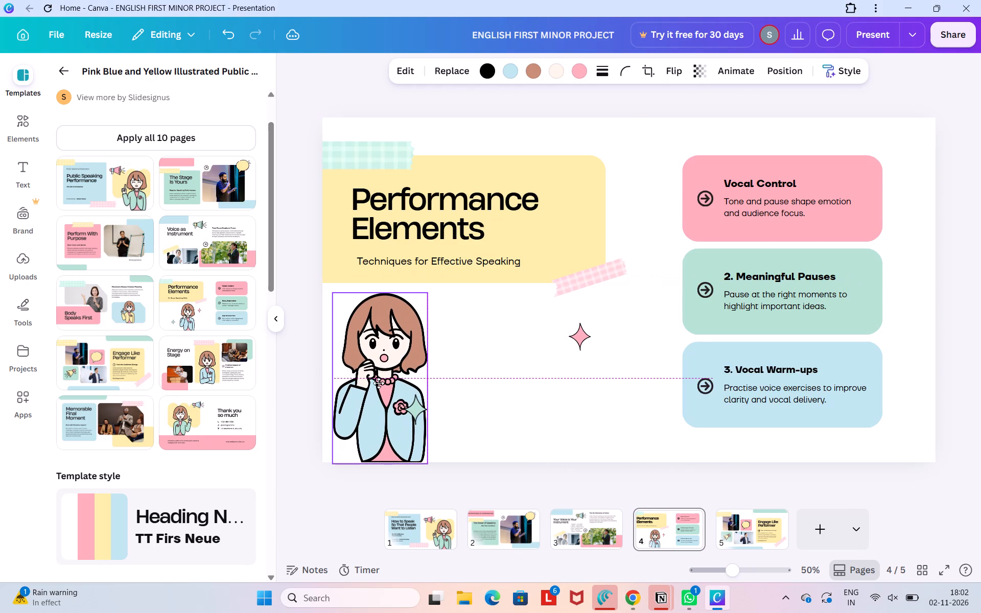
{"action": "left_click_drag", "start_coordinate": [379, 383], "coordinate": [379, 385]}
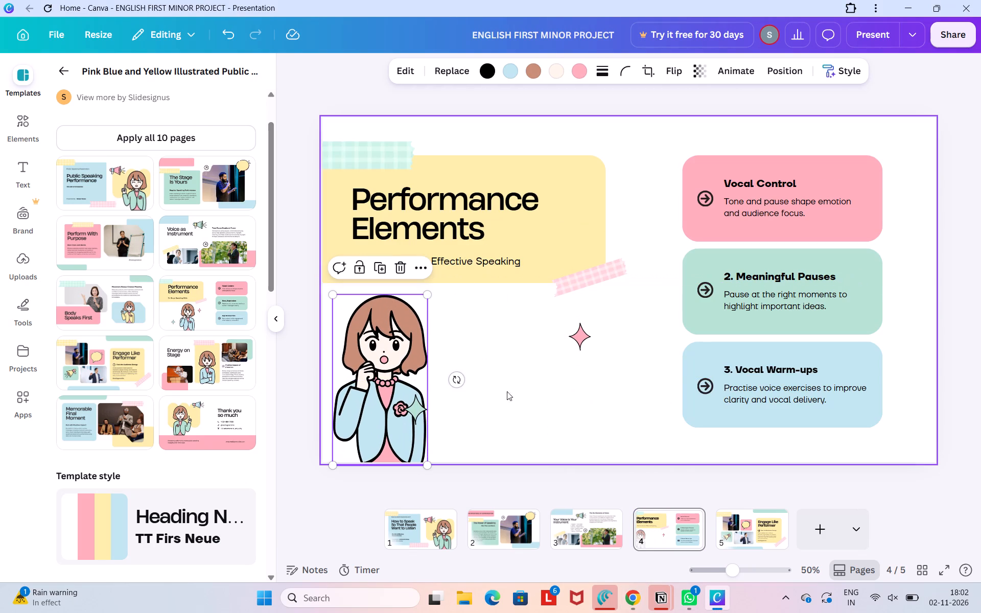
Duplicate the pink Vocal Control box on slide 4 and place a smaller blank copy beside the woman illustration, near the slide's bottom edge.
{"action": "left_click", "coordinate": [543, 396]}
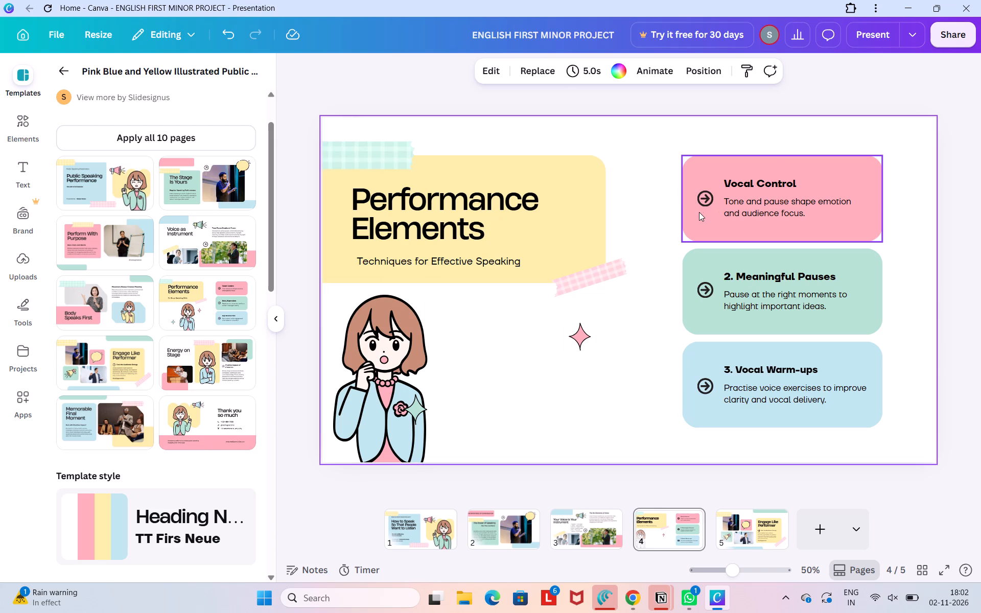
{"action": "left_click", "coordinate": [699, 213]}
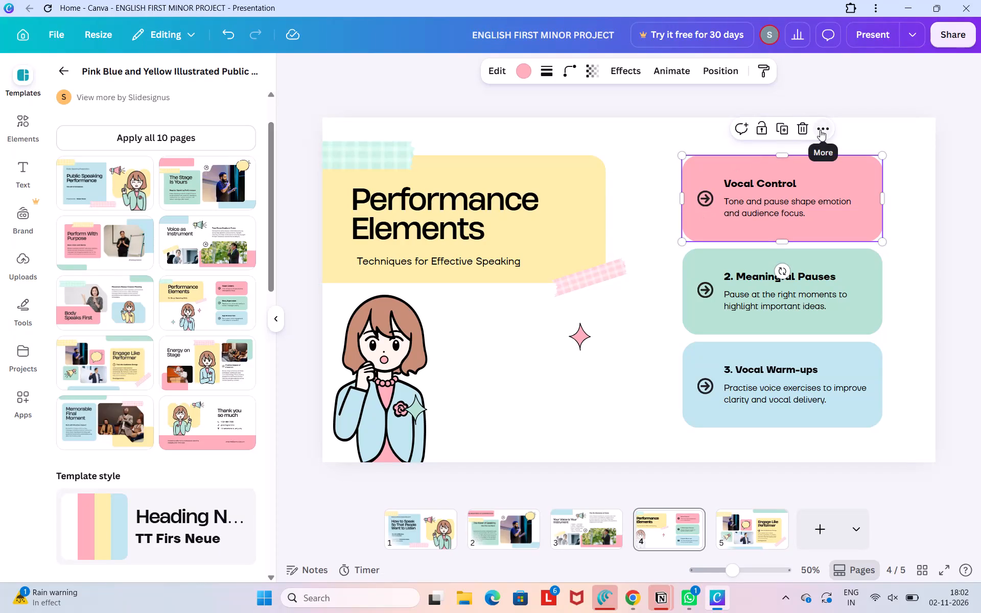
{"action": "left_click", "coordinate": [820, 130]}
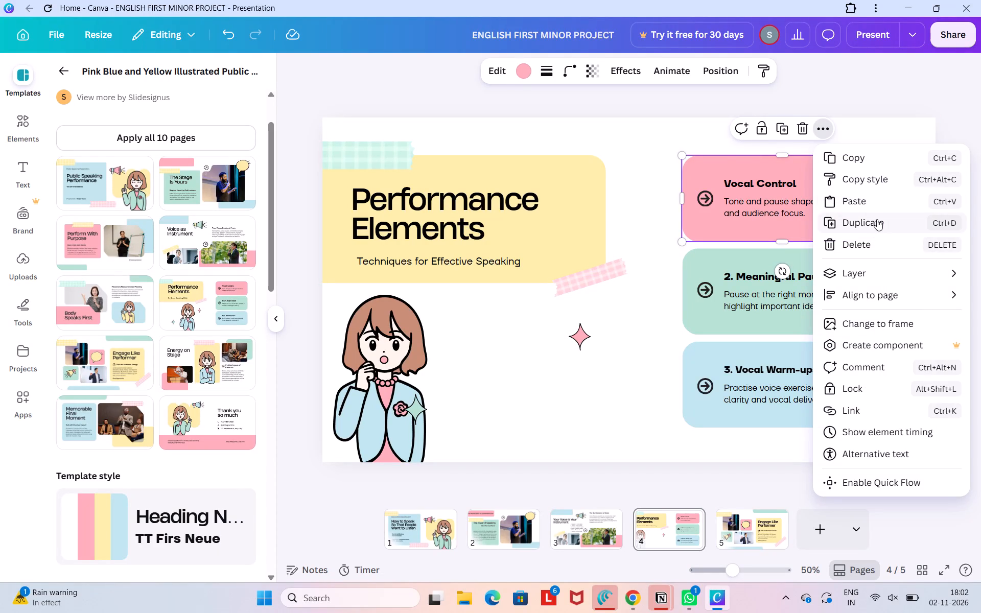
{"action": "left_click", "coordinate": [877, 219]}
{"action": "left_click_drag", "start_coordinate": [758, 203], "coordinate": [631, 292]}
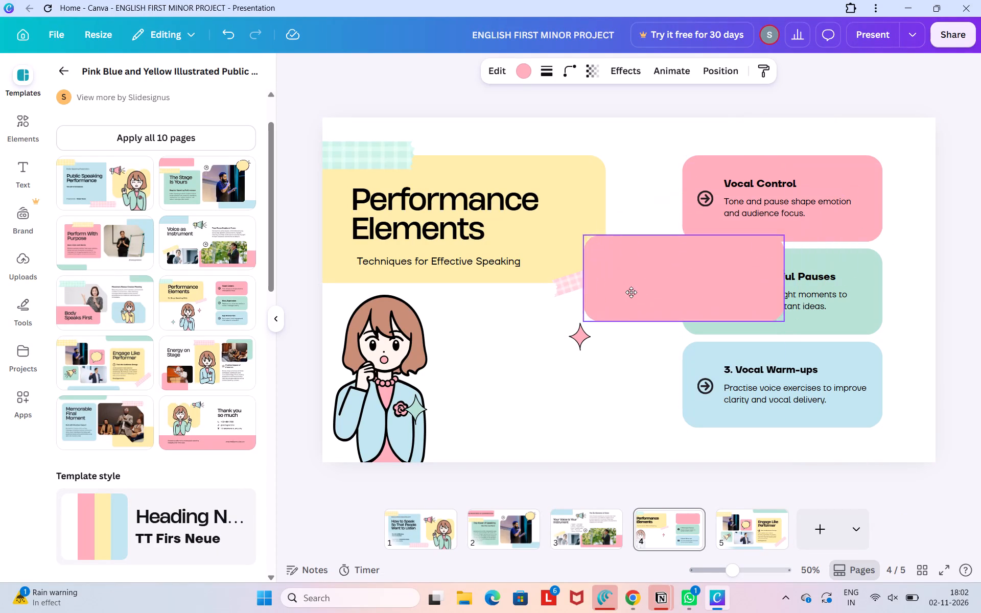
{"action": "left_click_drag", "start_coordinate": [631, 292], "coordinate": [526, 346]}
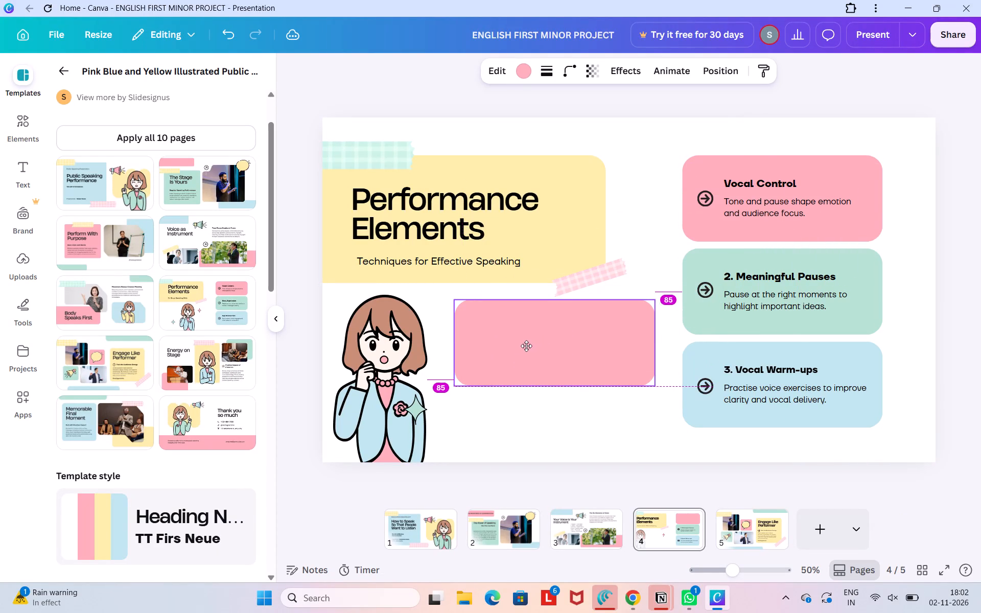
{"action": "left_click_drag", "start_coordinate": [526, 346], "coordinate": [531, 399]}
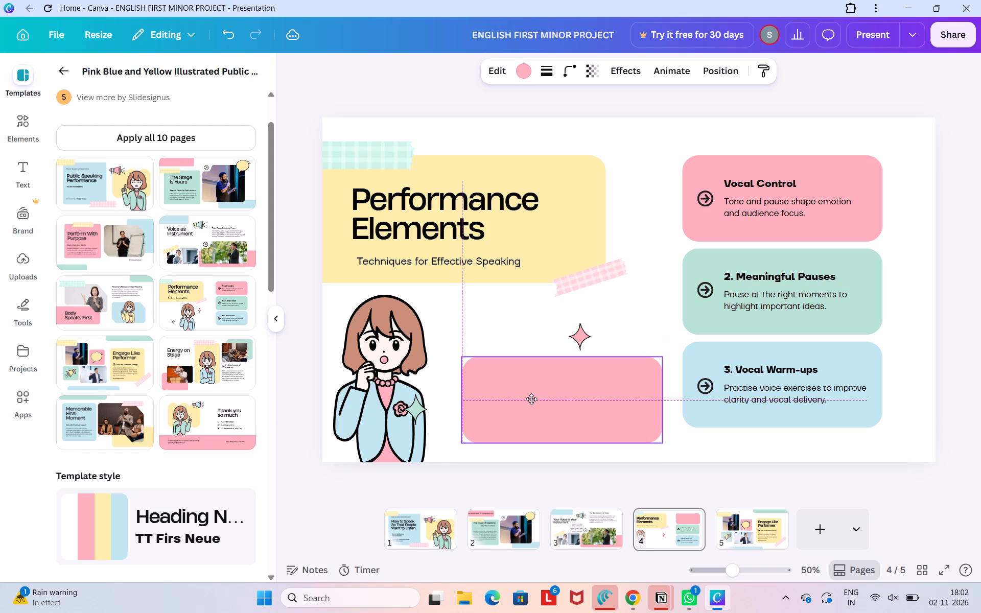
{"action": "left_click_drag", "start_coordinate": [531, 399], "coordinate": [531, 398]}
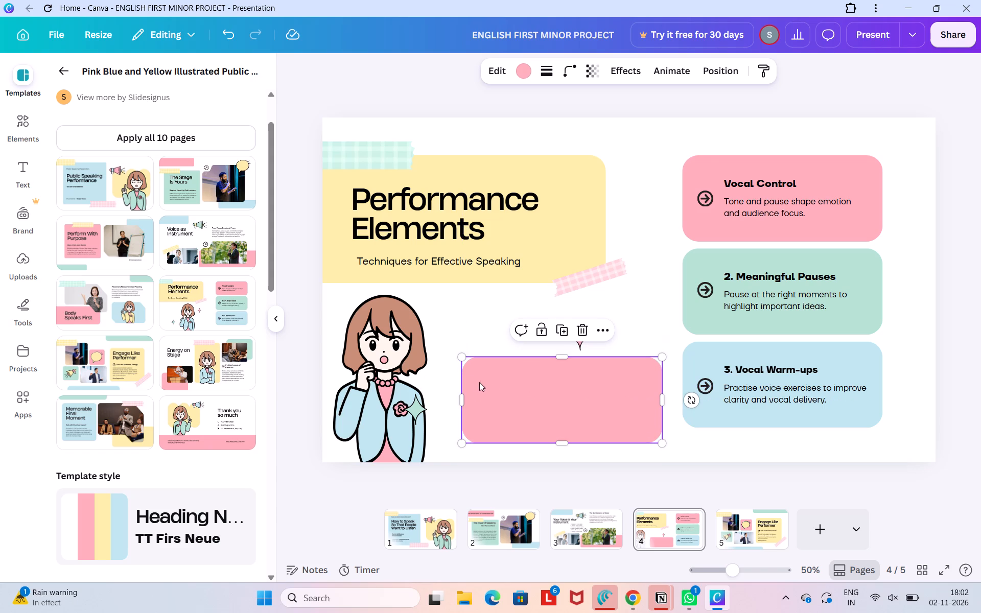
{"action": "left_click_drag", "start_coordinate": [460, 358], "coordinate": [492, 385]}
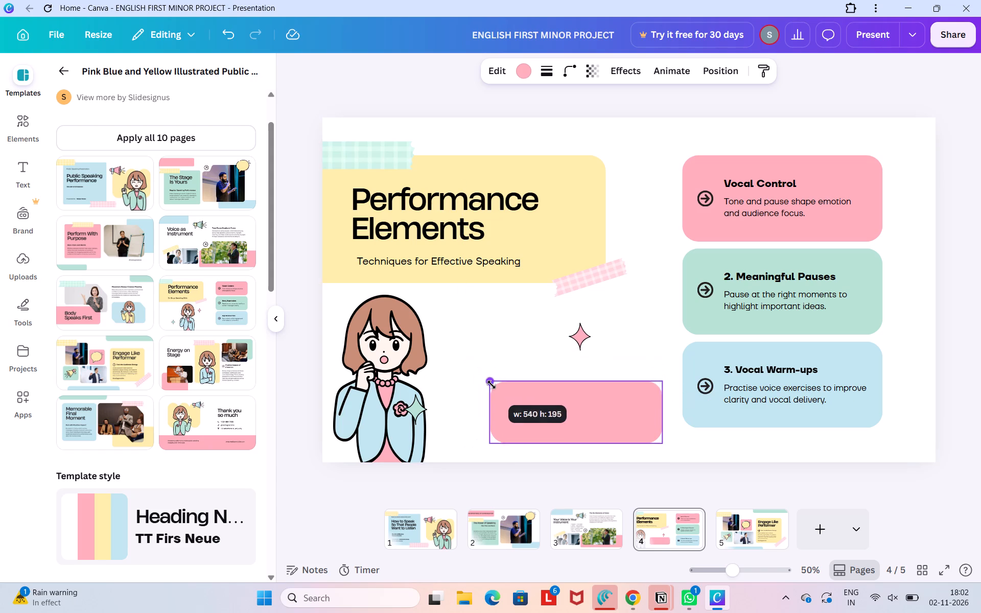
{"action": "left_click_drag", "start_coordinate": [492, 385], "coordinate": [497, 390]}
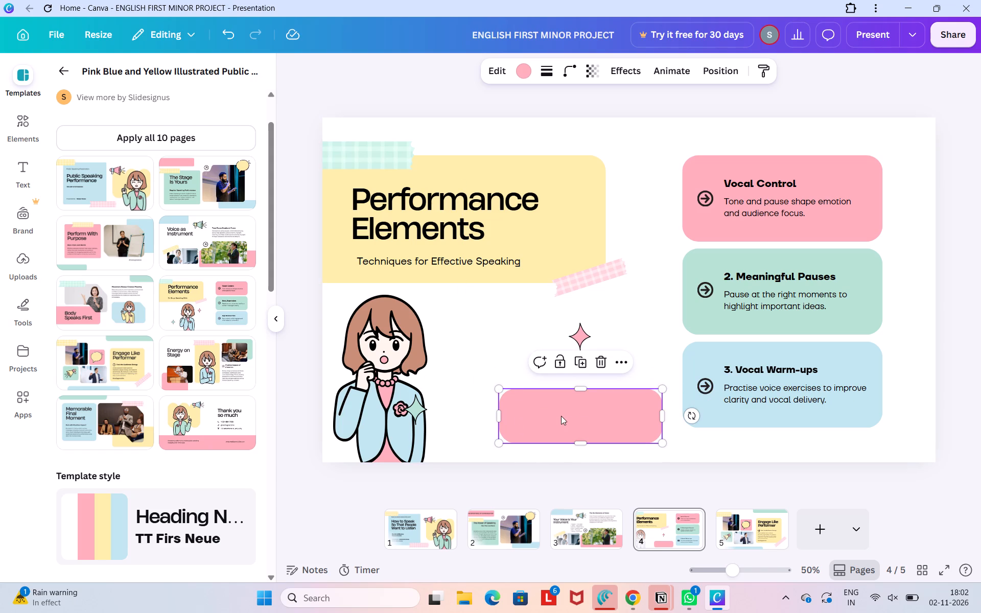
{"action": "left_click_drag", "start_coordinate": [561, 416], "coordinate": [528, 419]}
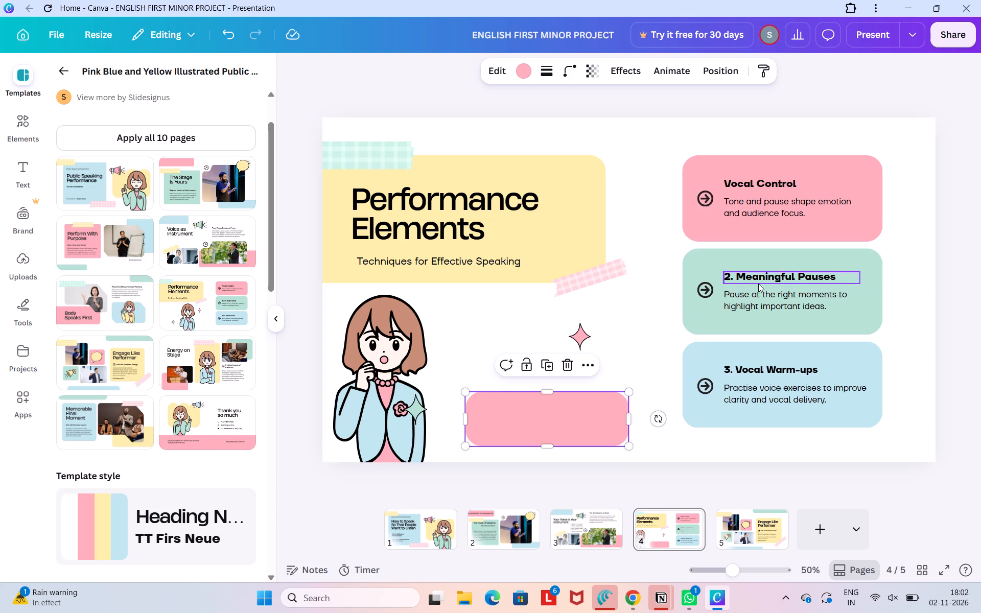
Duplicate the green Meaningful Pauses box and place a smaller blank copy beside the woman illustration, above the pink copy.
{"action": "left_click", "coordinate": [698, 301]}
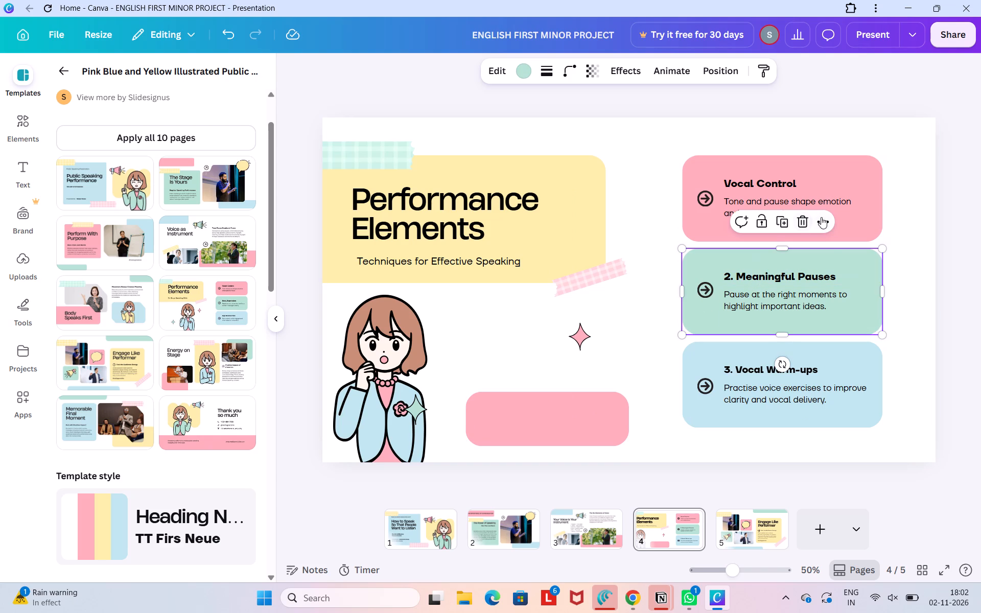
{"action": "left_click", "coordinate": [824, 217]}
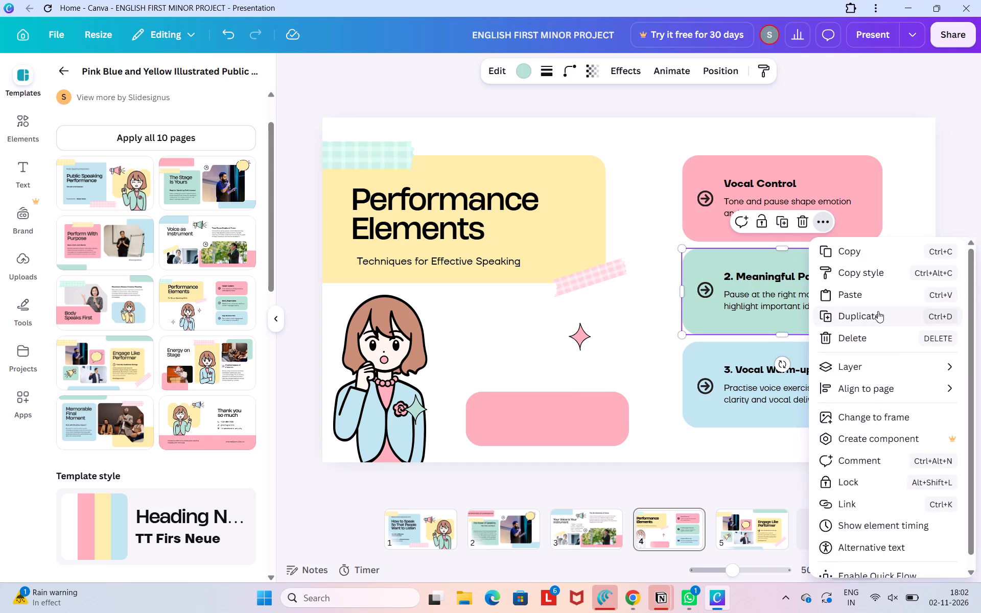
{"action": "left_click", "coordinate": [878, 311]}
{"action": "left_click_drag", "start_coordinate": [785, 297], "coordinate": [665, 321]}
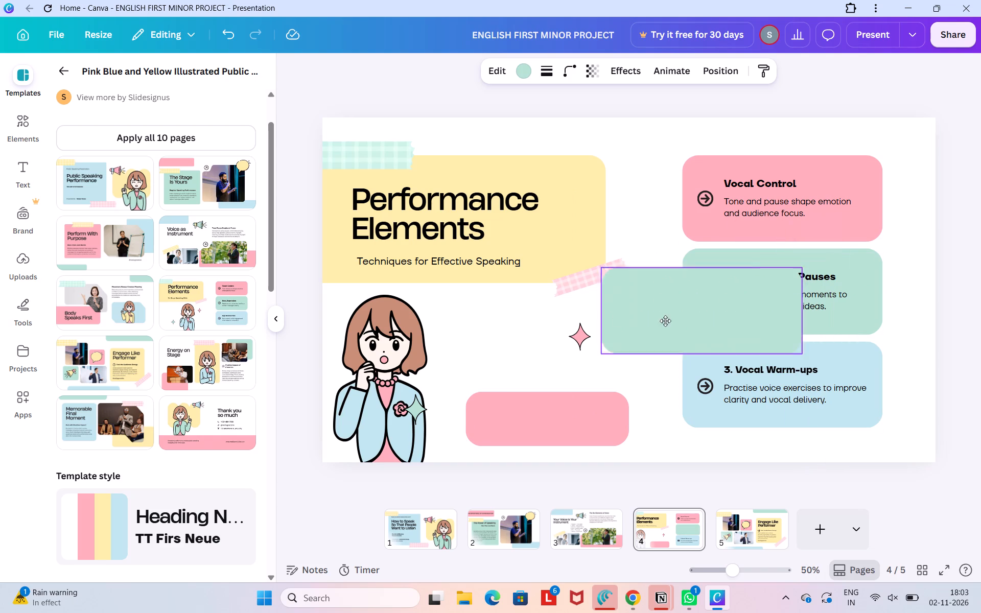
{"action": "left_click_drag", "start_coordinate": [665, 321], "coordinate": [539, 342]}
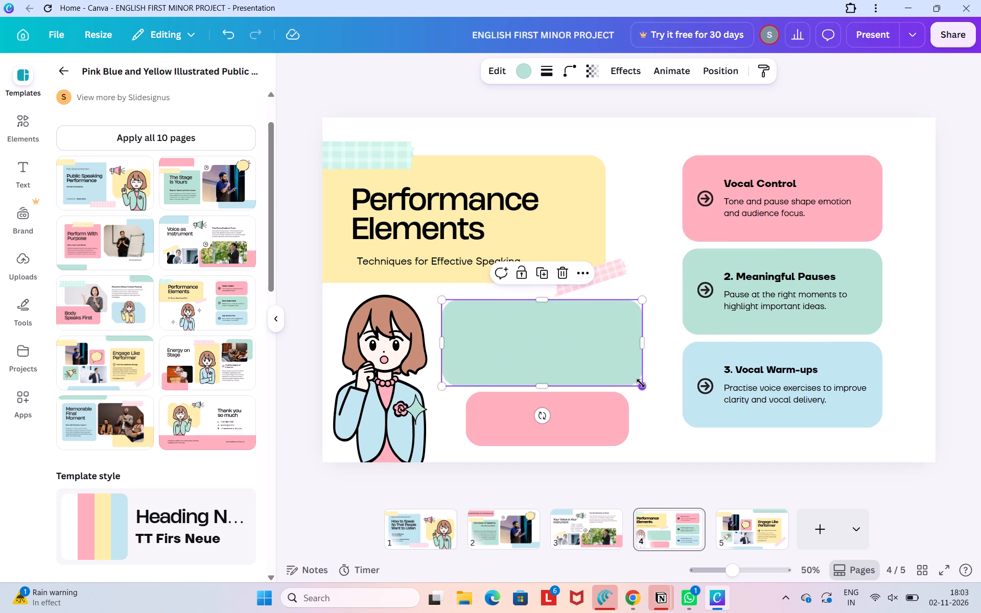
{"action": "left_click_drag", "start_coordinate": [641, 383], "coordinate": [583, 358]}
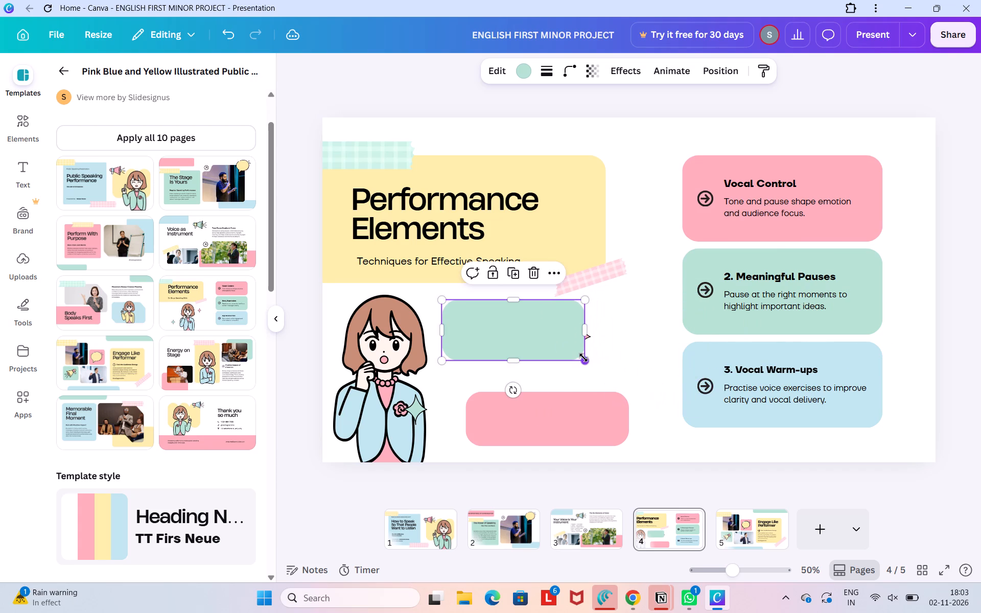
Swap the two blank copies so pink sits above green, just below the yellow title box, and shrink the pink one slightly.
{"action": "left_click_drag", "start_coordinate": [566, 425], "coordinate": [564, 316]}
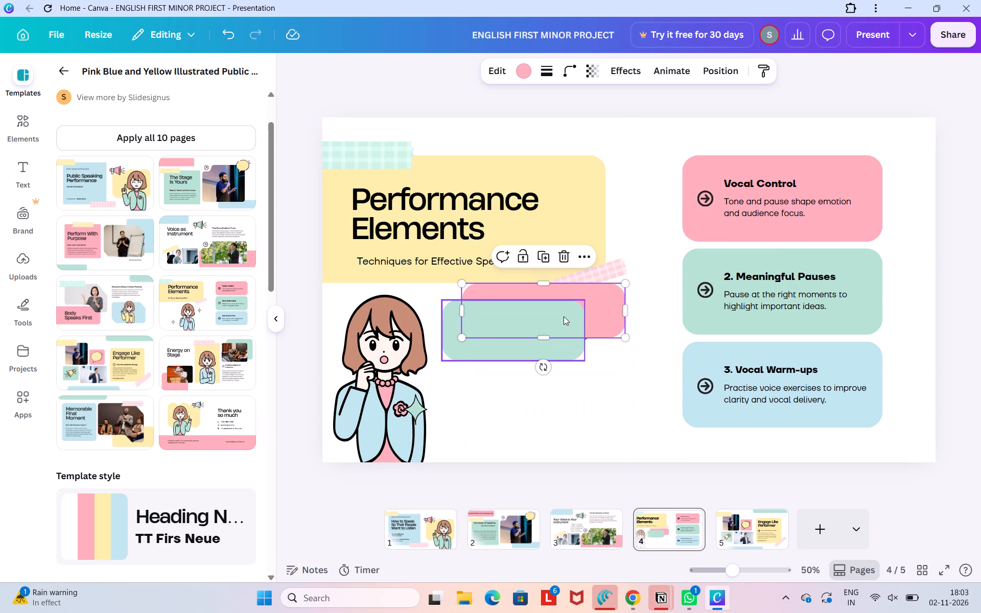
{"action": "left_click_drag", "start_coordinate": [512, 351], "coordinate": [544, 405]}
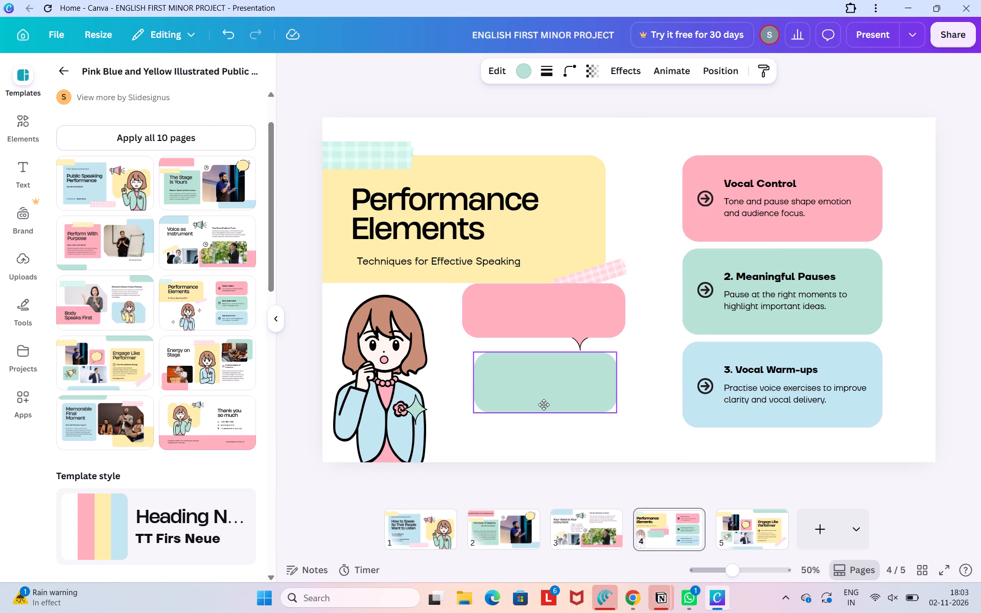
{"action": "left_click_drag", "start_coordinate": [544, 405], "coordinate": [538, 397]}
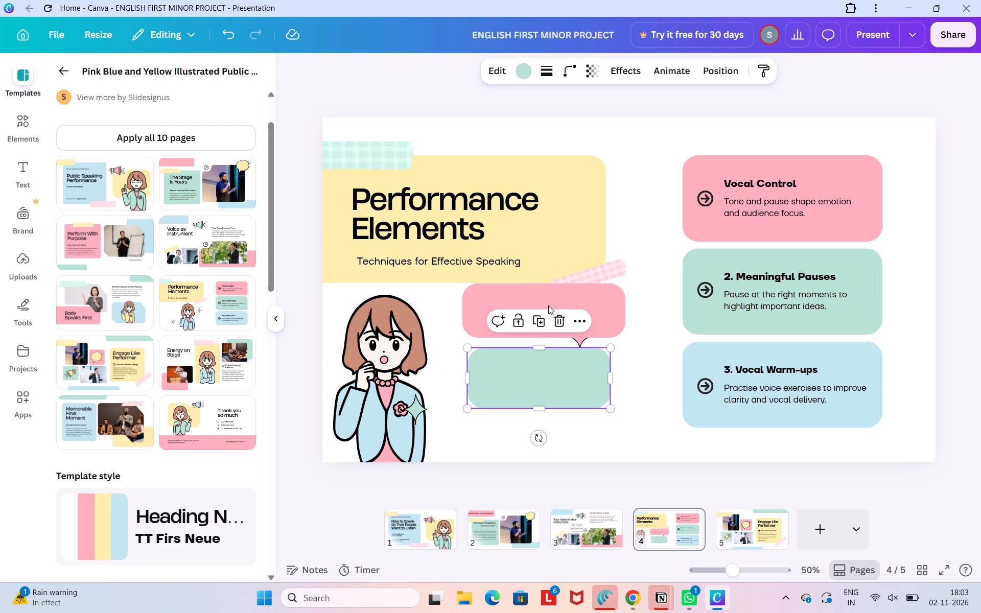
{"action": "left_click", "coordinate": [541, 299]}
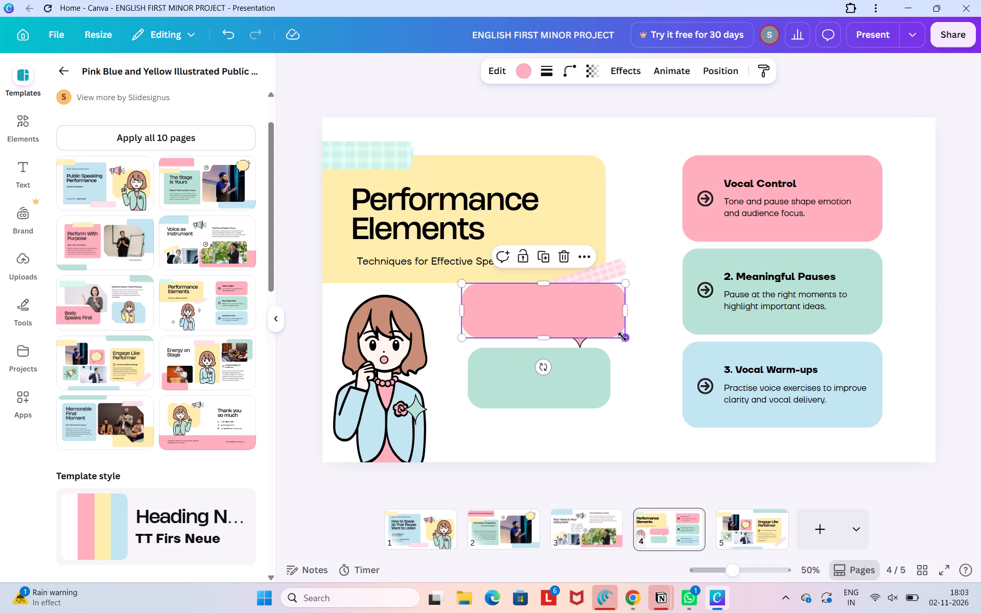
{"action": "left_click_drag", "start_coordinate": [622, 337], "coordinate": [611, 328]}
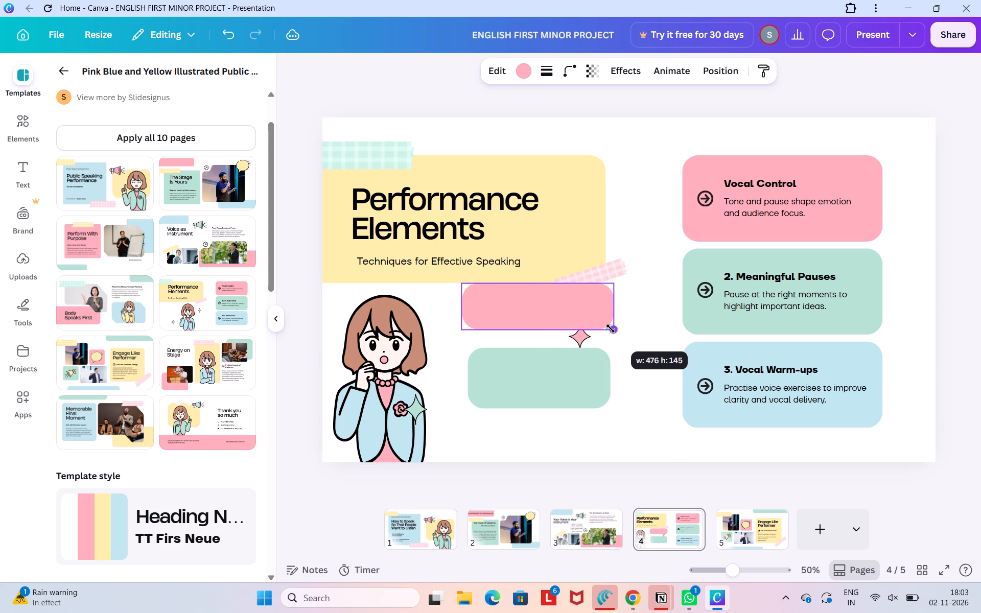
{"action": "left_click_drag", "start_coordinate": [532, 305], "coordinate": [540, 313]}
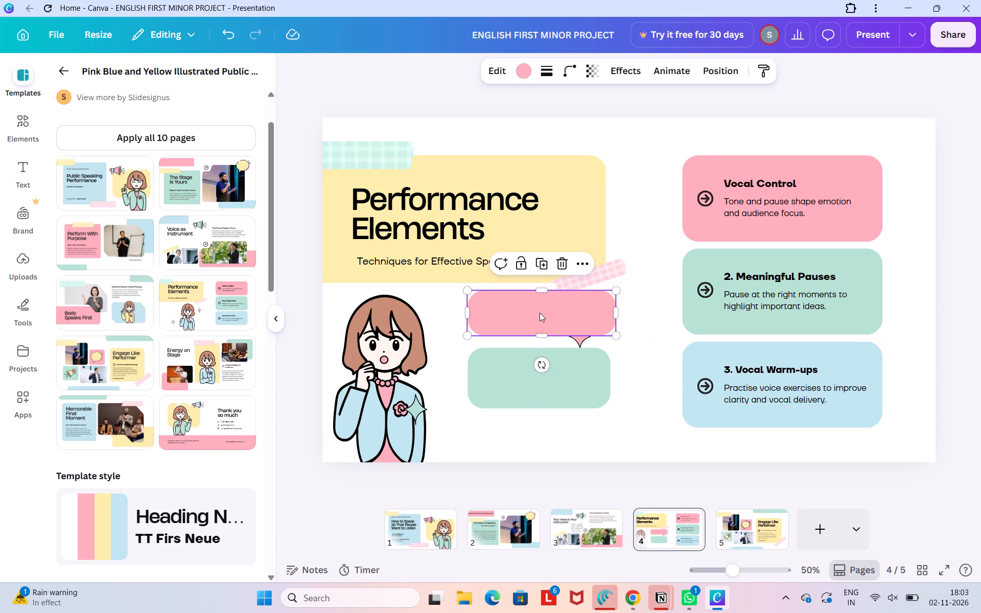
Resize the blank green box to match the blank pink box and align it directly beneath.
{"action": "left_click", "coordinate": [531, 380]}
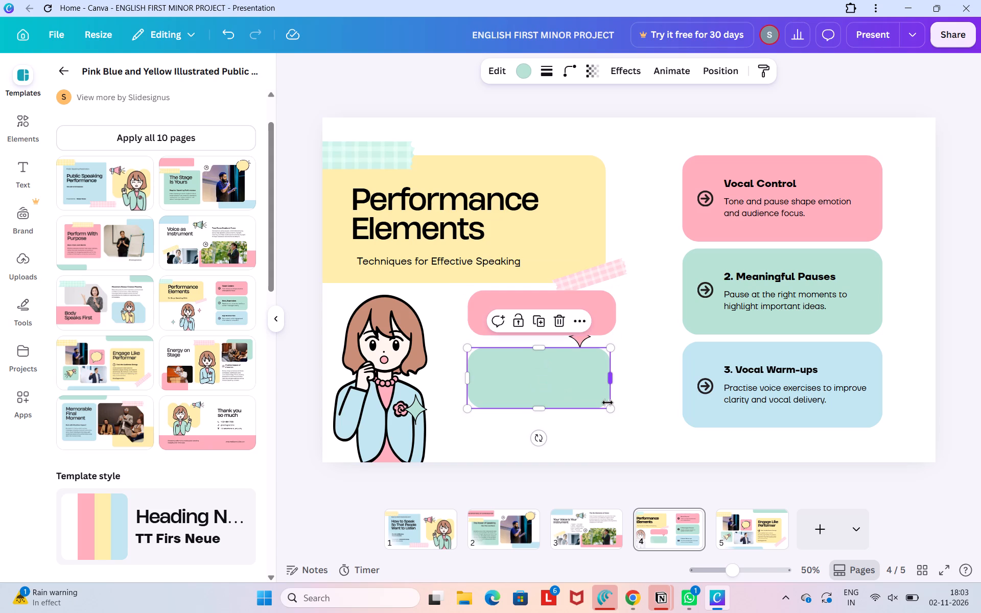
{"action": "left_click_drag", "start_coordinate": [613, 410], "coordinate": [606, 396]}
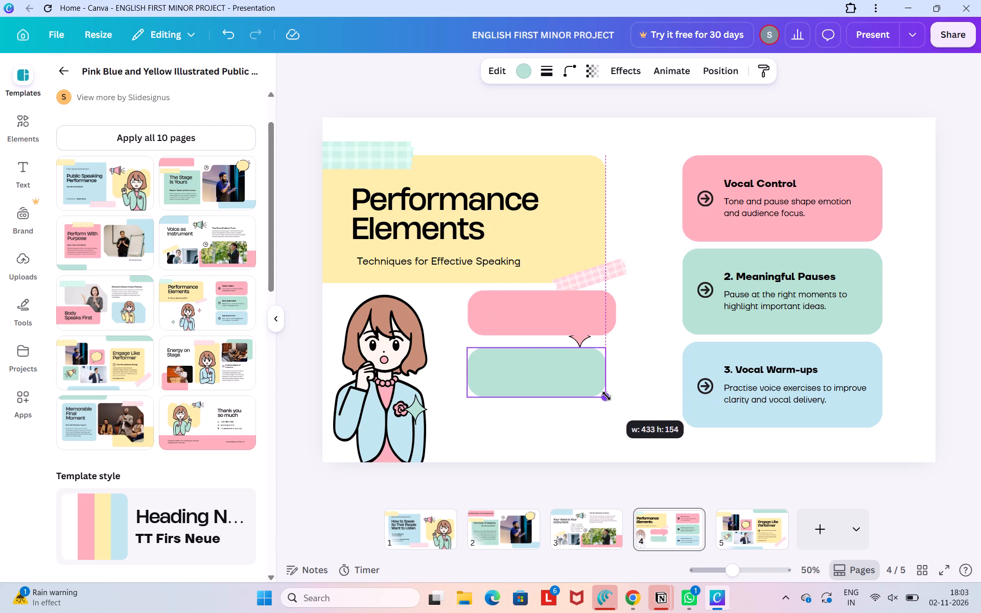
{"action": "left_click_drag", "start_coordinate": [606, 396], "coordinate": [619, 394]}
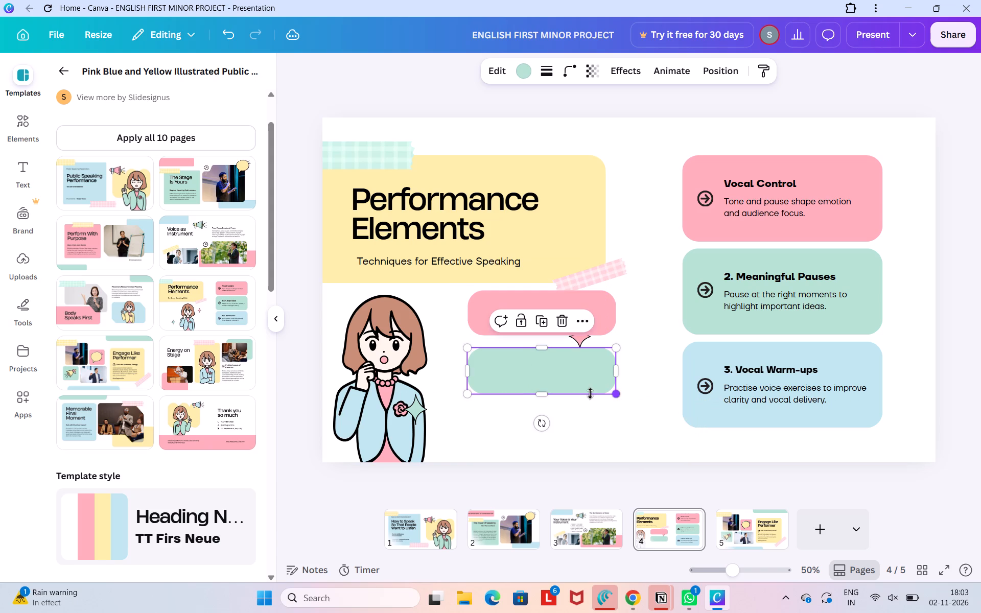
{"action": "left_click", "coordinate": [543, 368]}
{"action": "left_click", "coordinate": [543, 368]}
{"action": "left_click_drag", "start_coordinate": [543, 368], "coordinate": [543, 362]}
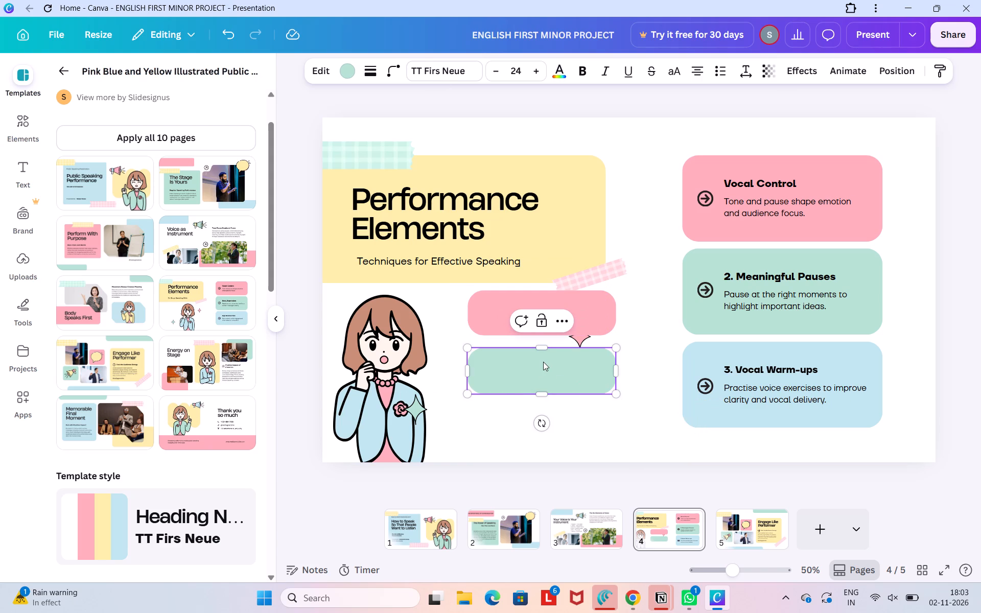
{"action": "left_click_drag", "start_coordinate": [543, 362], "coordinate": [543, 360]}
{"action": "left_click", "coordinate": [581, 409]}
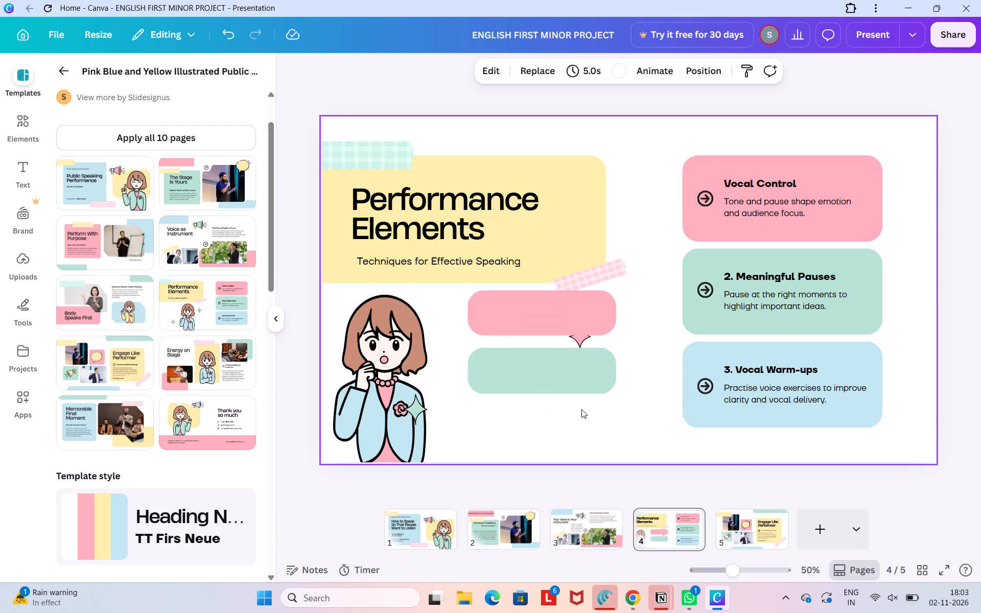
{"action": "left_click", "coordinate": [537, 361]}
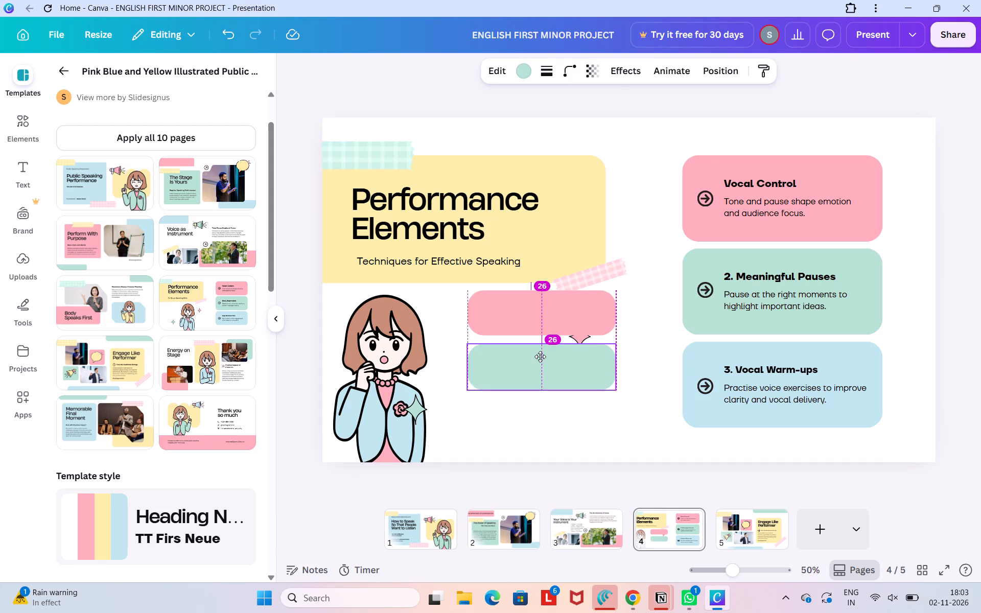
{"action": "left_click", "coordinate": [604, 422]}
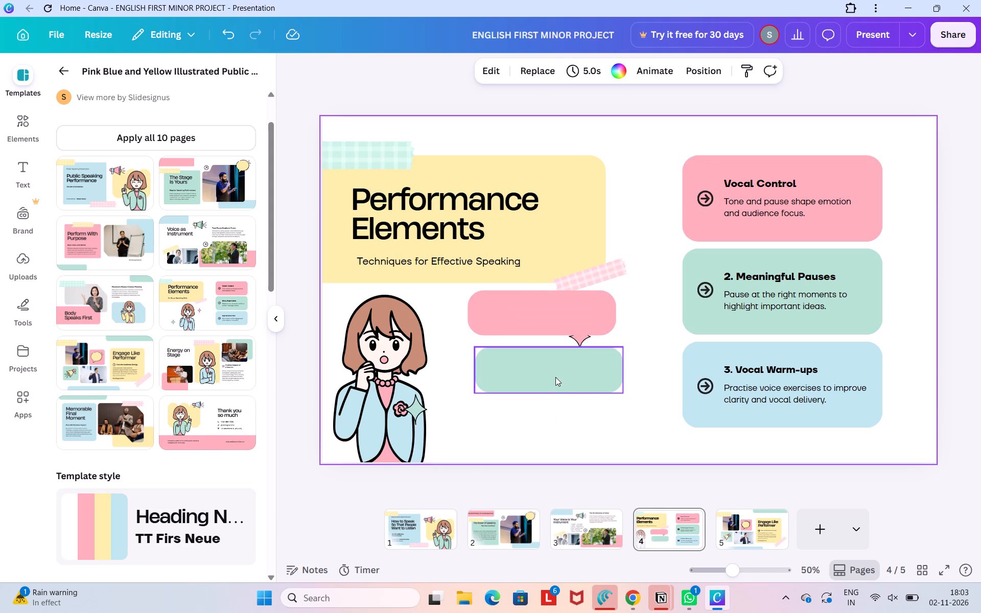
{"action": "left_click_drag", "start_coordinate": [555, 377], "coordinate": [547, 377]}
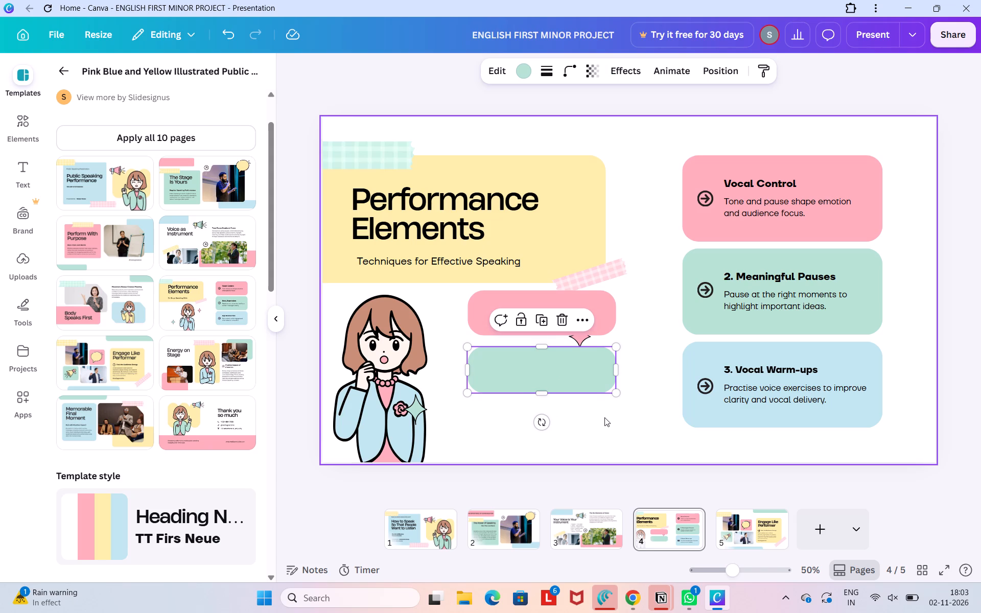
{"action": "left_click", "coordinate": [604, 417]}
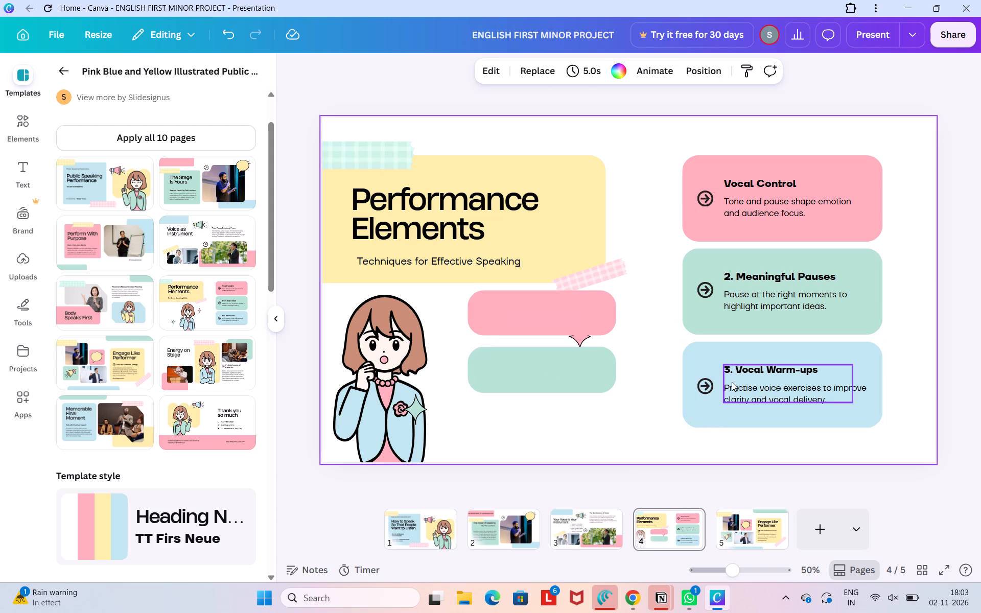
Duplicate the blue Vocal Warm-ups box on slide 4 and place a smaller blank copy beneath the blank green box, matching its width.
{"action": "left_click", "coordinate": [712, 408]}
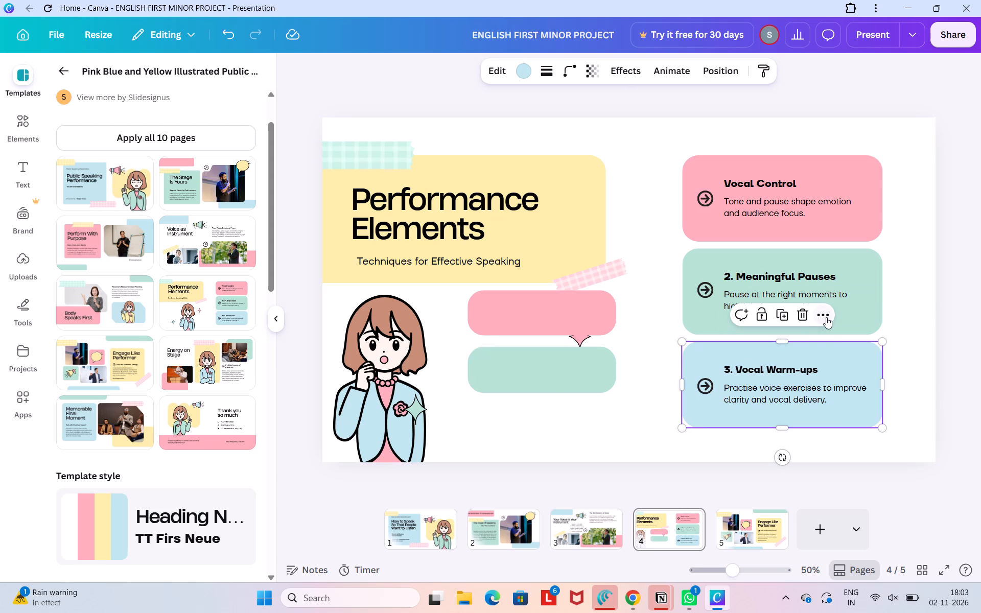
{"action": "left_click", "coordinate": [827, 317]}
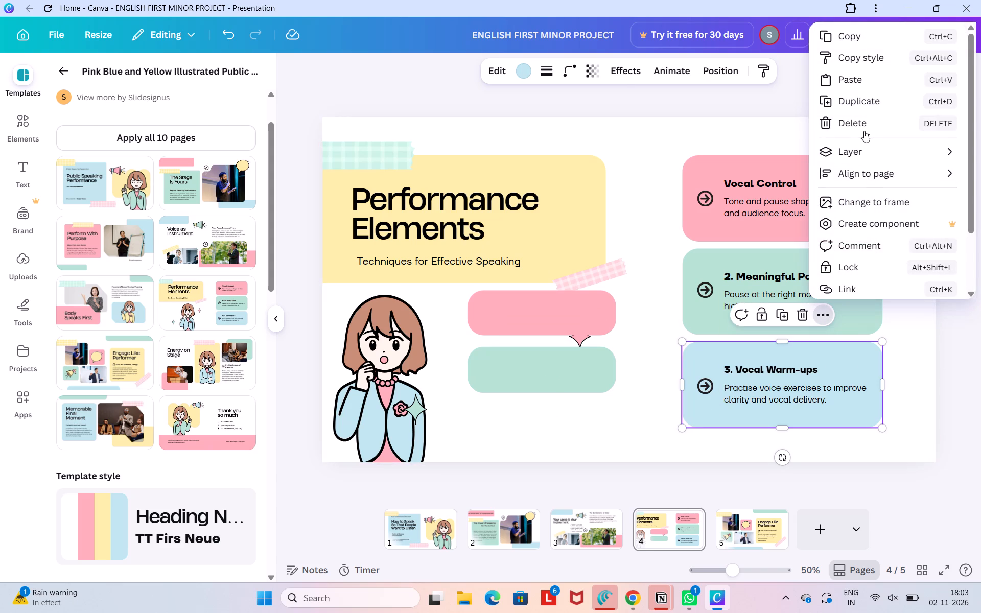
{"action": "left_click", "coordinate": [855, 102]}
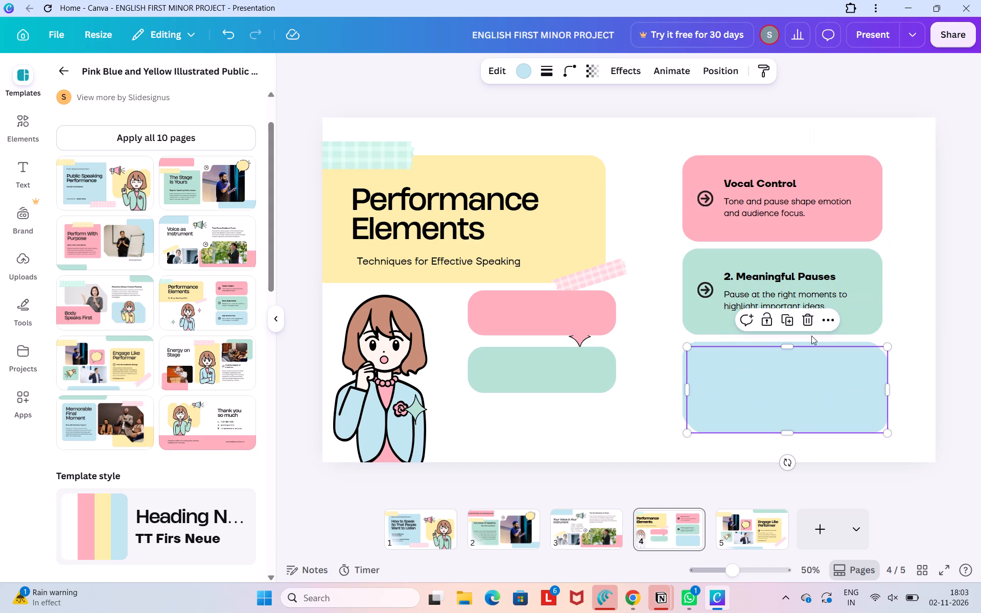
{"action": "left_click_drag", "start_coordinate": [787, 396], "coordinate": [558, 425]}
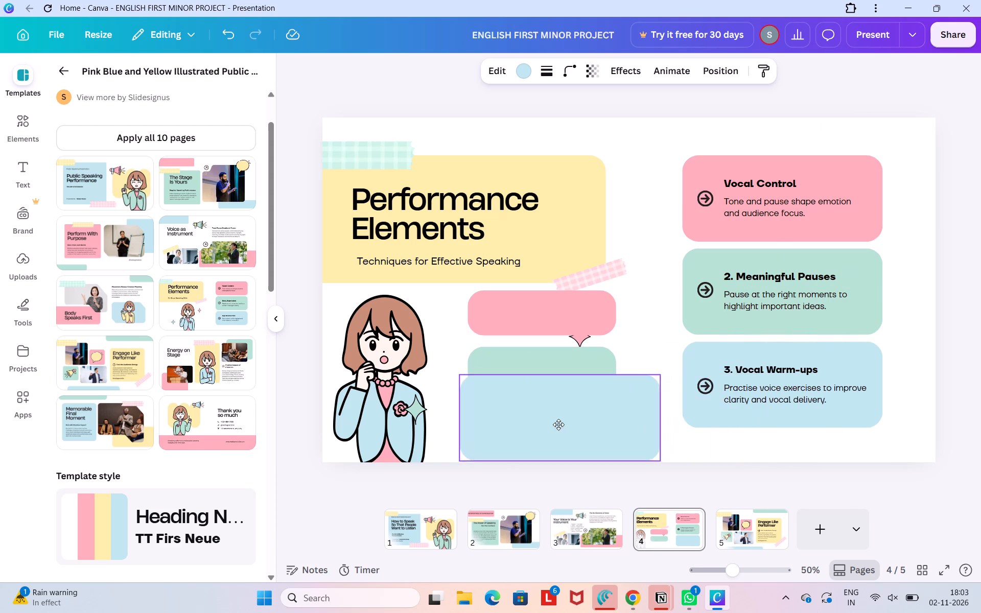
{"action": "left_click_drag", "start_coordinate": [558, 425], "coordinate": [558, 413]}
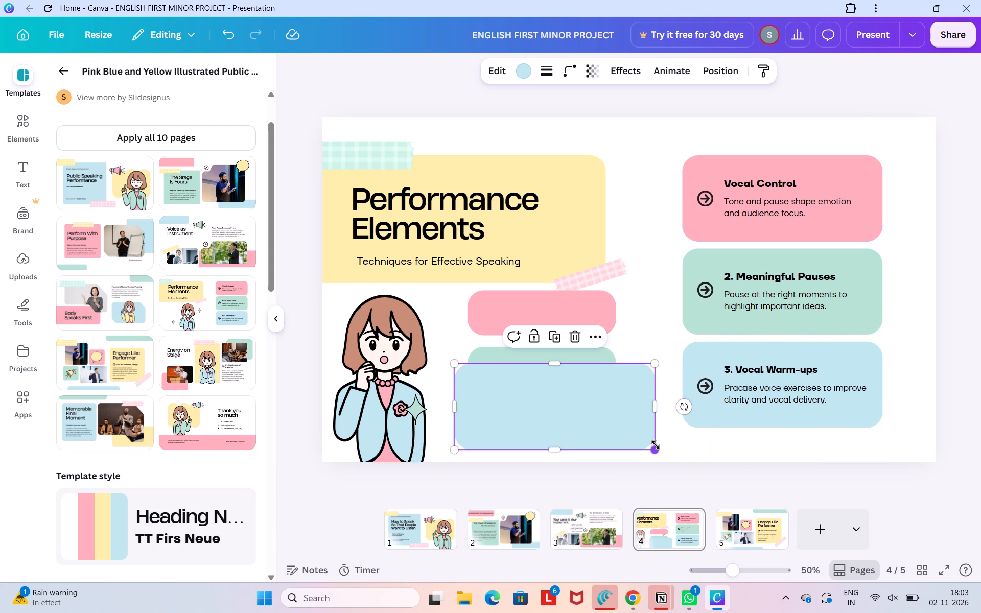
{"action": "left_click_drag", "start_coordinate": [656, 445], "coordinate": [608, 407]}
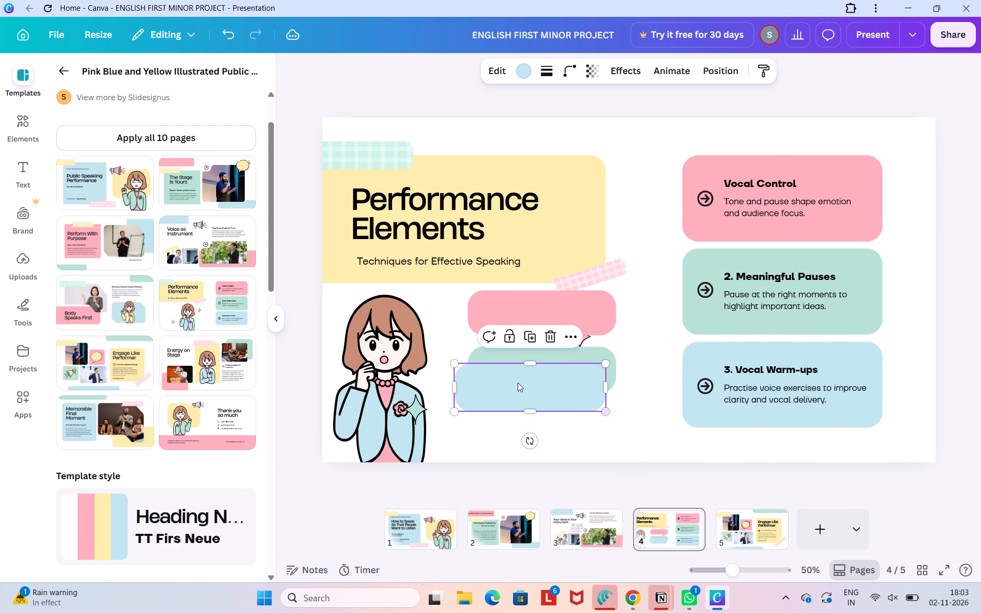
{"action": "left_click_drag", "start_coordinate": [518, 383], "coordinate": [533, 420]}
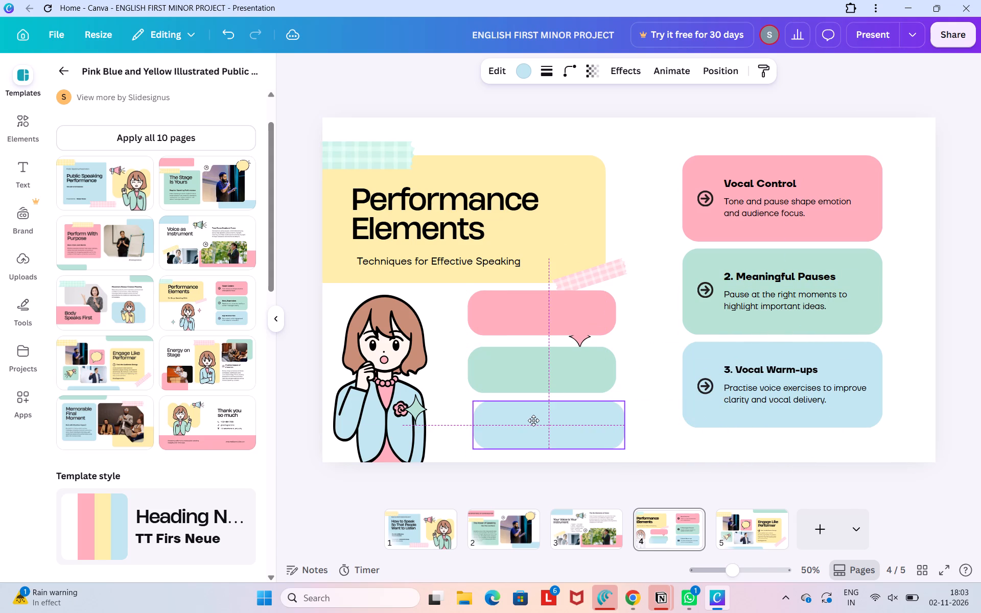
{"action": "left_click_drag", "start_coordinate": [533, 420], "coordinate": [532, 418]}
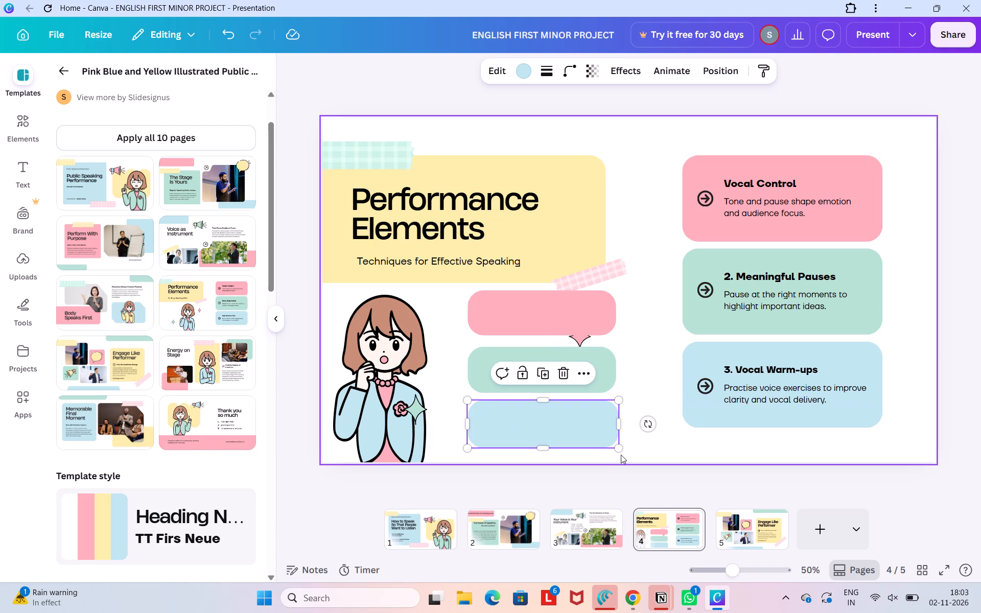
{"action": "left_click_drag", "start_coordinate": [620, 446], "coordinate": [620, 441]}
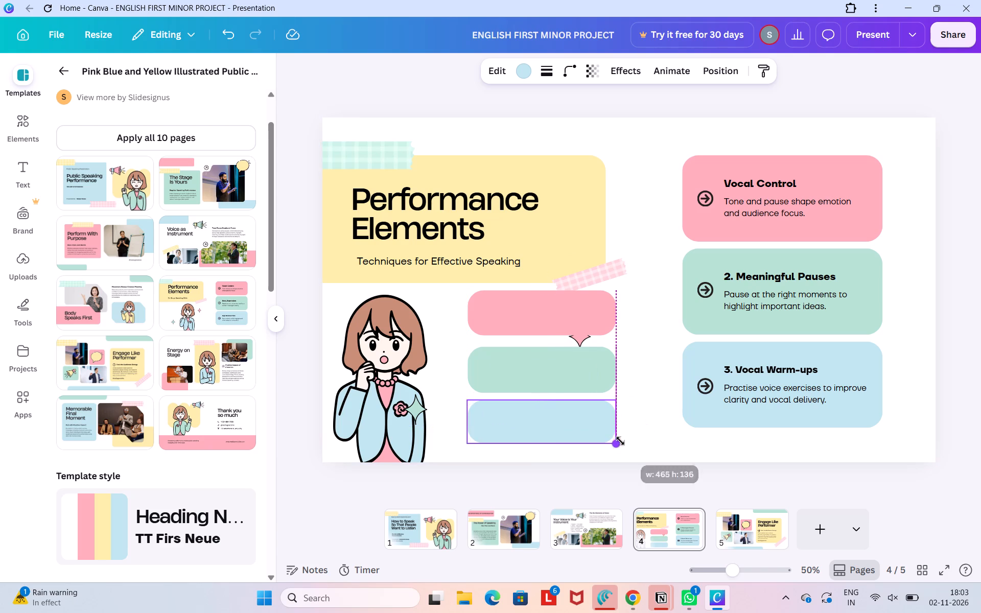
{"action": "left_click_drag", "start_coordinate": [620, 441], "coordinate": [621, 439]}
{"action": "left_click", "coordinate": [562, 420]}
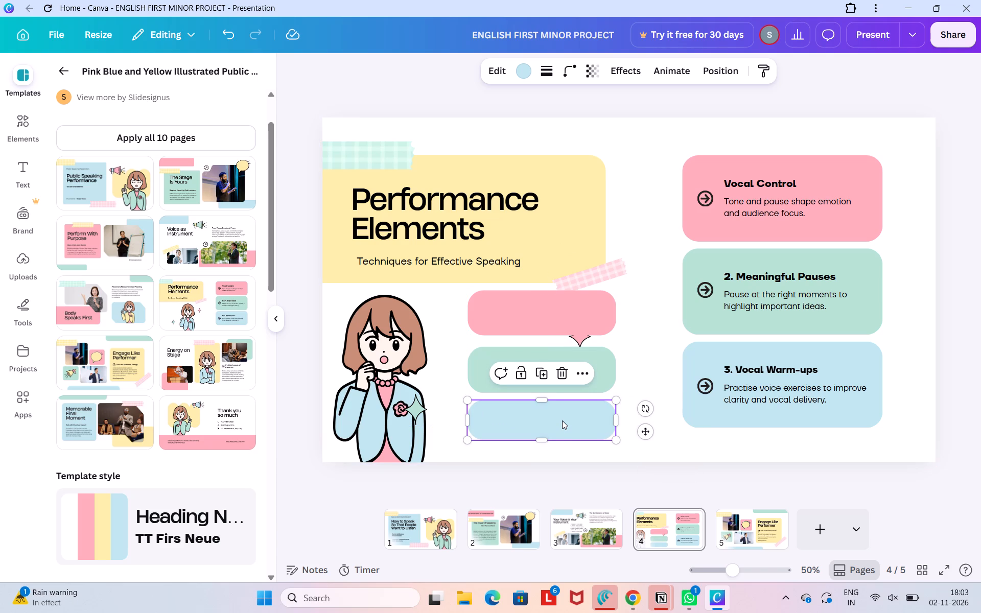
{"action": "left_click", "coordinate": [670, 431]}
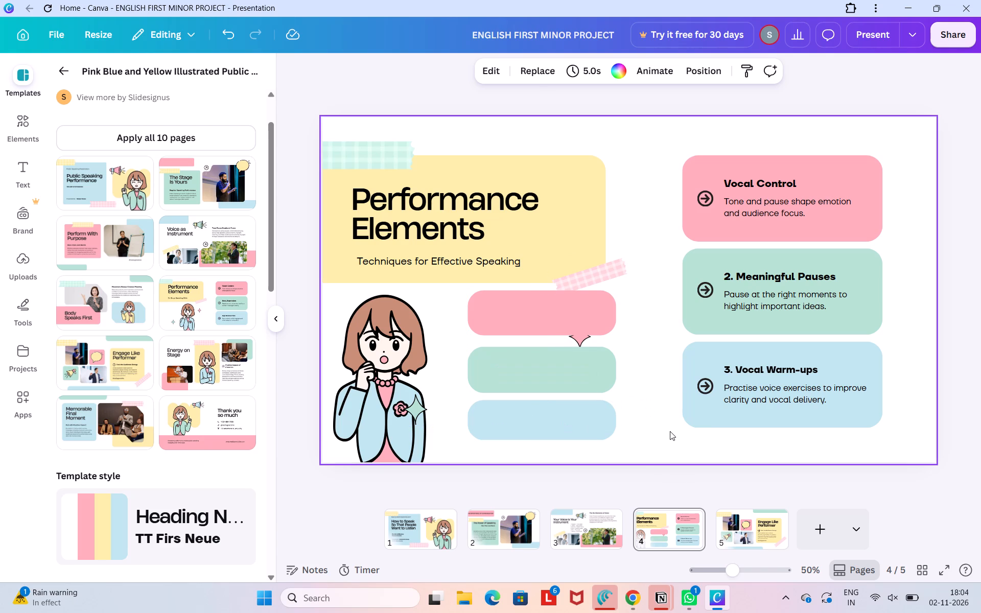
Make the blank blue box slightly taller and nudge it down to space it evenly below the blank green box.
{"action": "left_click", "coordinate": [550, 420]}
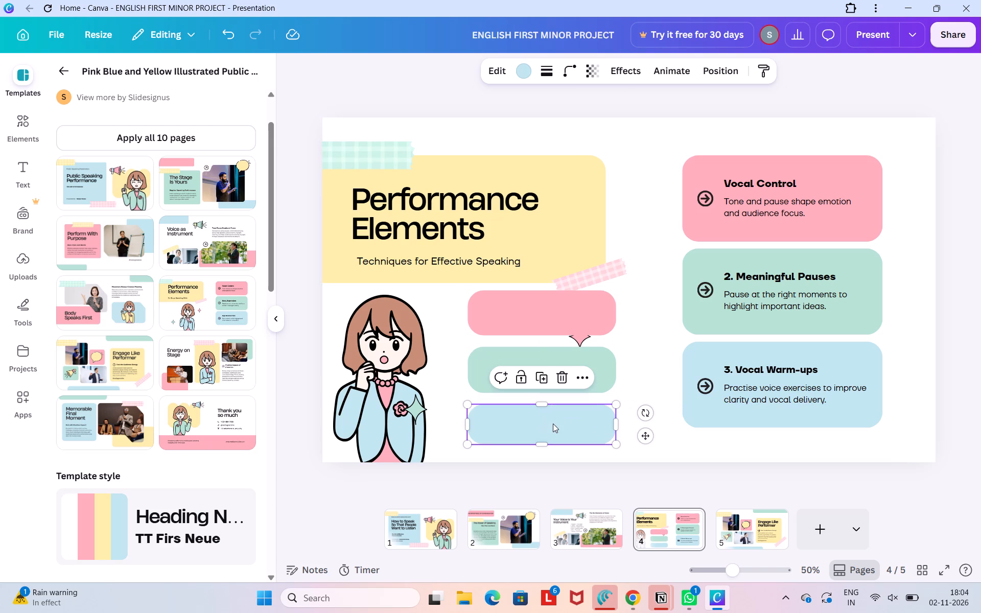
{"action": "left_click", "coordinate": [671, 438]}
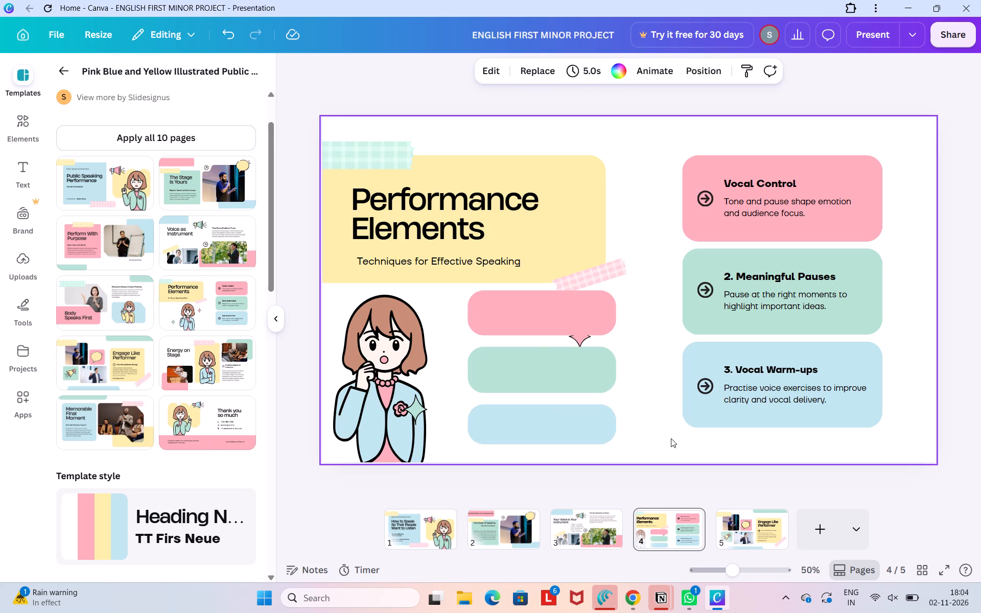
{"action": "left_click", "coordinate": [613, 404]}
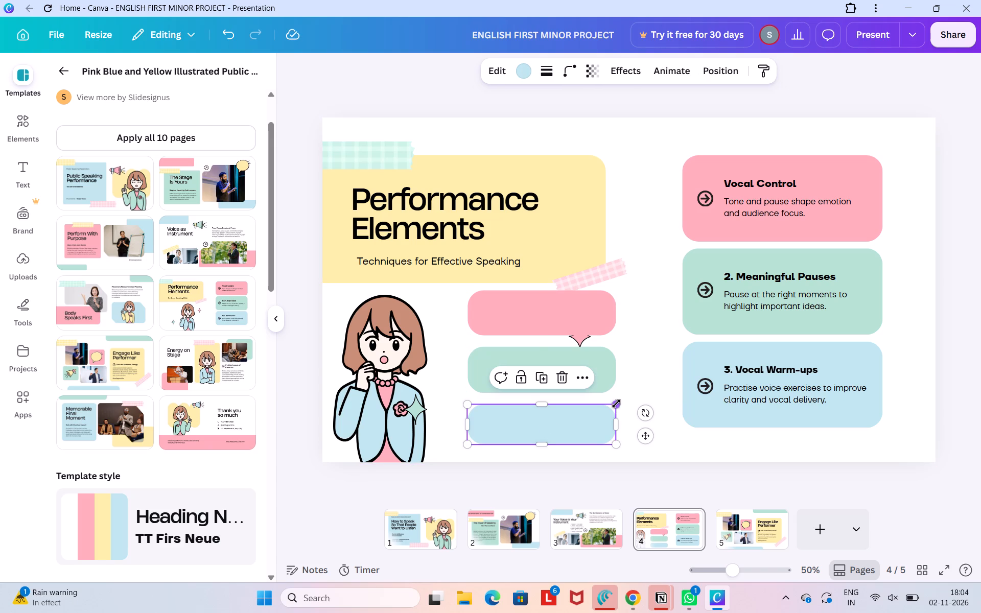
{"action": "left_click_drag", "start_coordinate": [616, 404], "coordinate": [618, 399]}
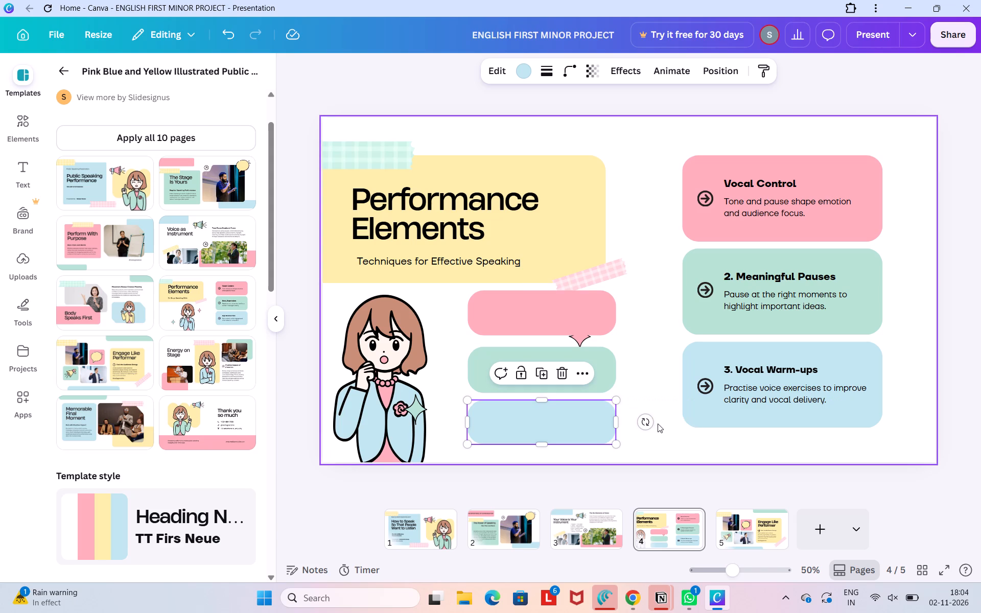
{"action": "left_click", "coordinate": [665, 427]}
{"action": "left_click", "coordinate": [556, 423]}
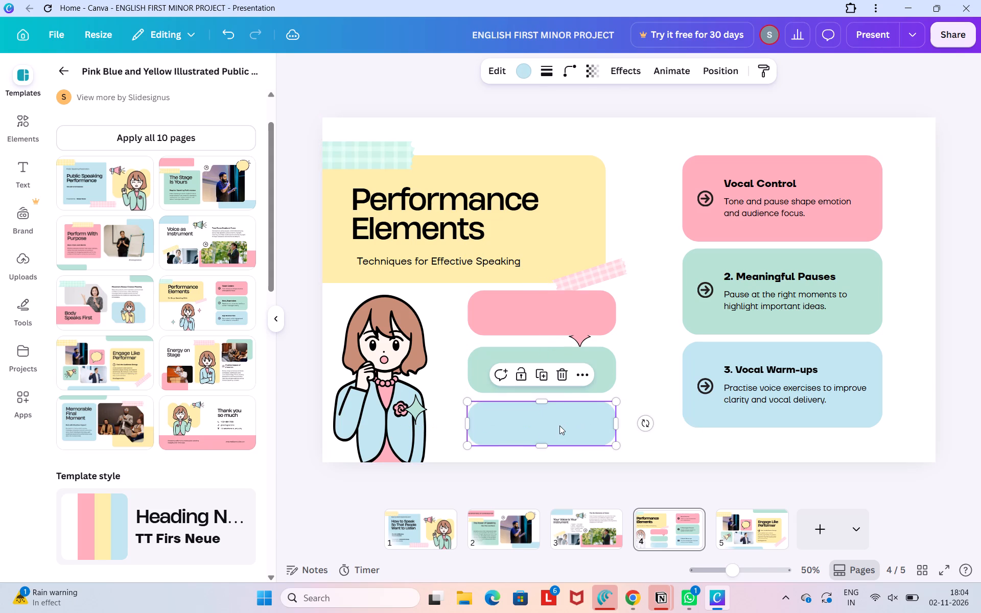
{"action": "left_click", "coordinate": [678, 445]}
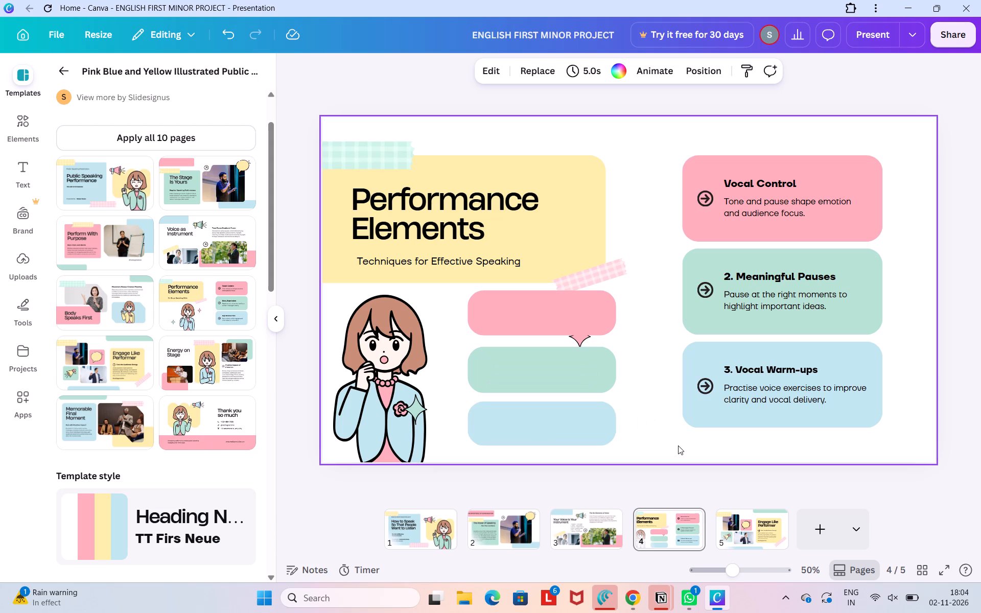
Shift the blank pink, green and blue boxes away from the woman illustration, toward the numbered boxes, keeping them aligned in one column.
{"action": "left_click_drag", "start_coordinate": [570, 312], "coordinate": [589, 310]}
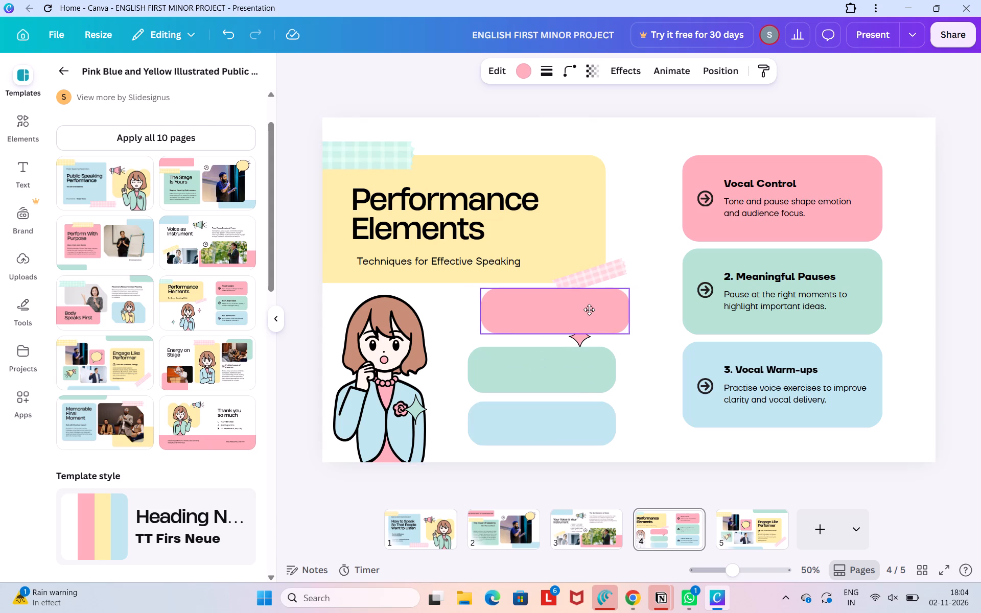
{"action": "left_click_drag", "start_coordinate": [589, 310], "coordinate": [606, 311]}
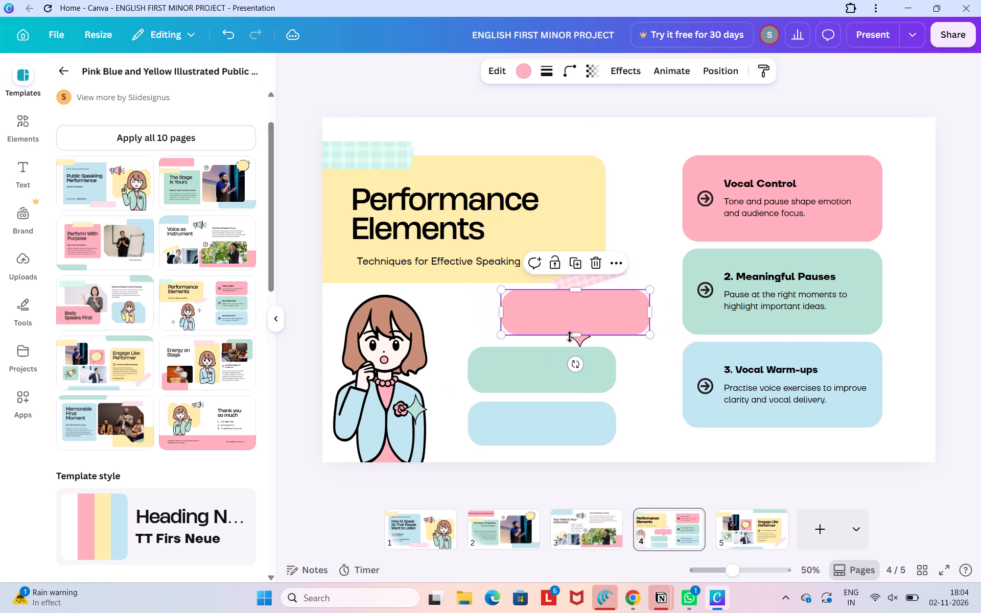
{"action": "left_click_drag", "start_coordinate": [540, 362], "coordinate": [567, 361]}
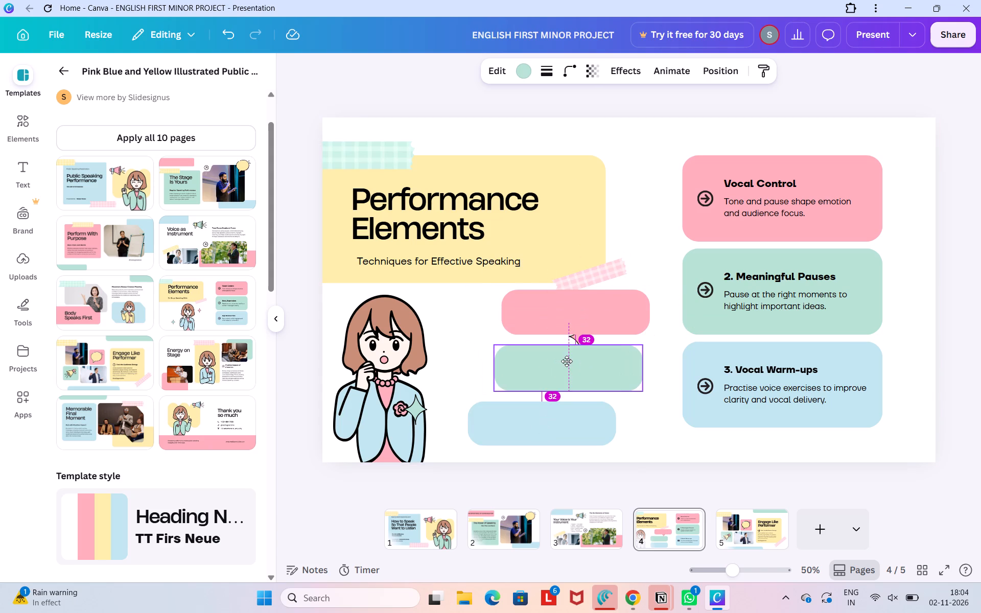
{"action": "left_click_drag", "start_coordinate": [567, 361], "coordinate": [575, 361]}
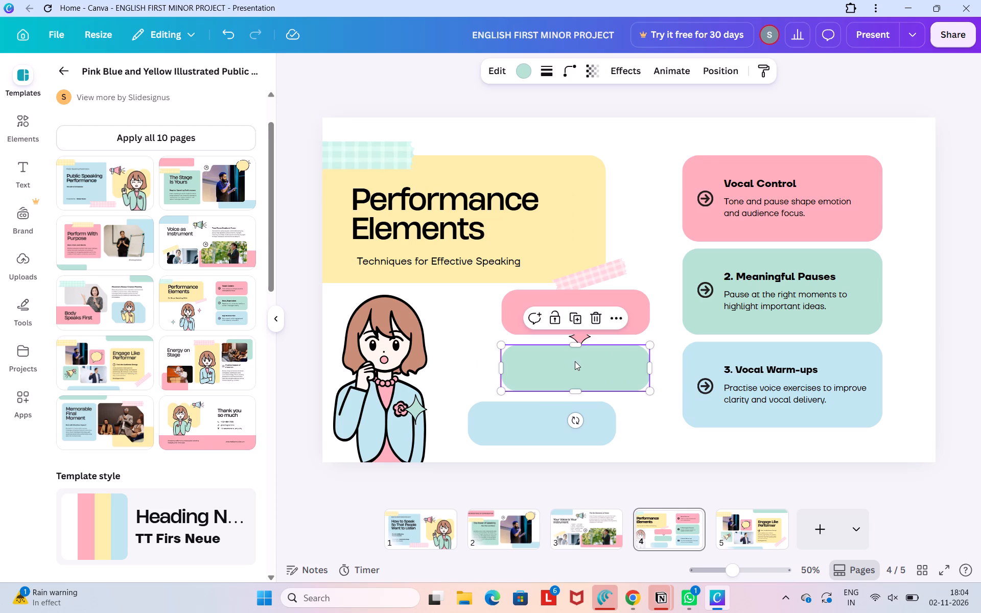
{"action": "left_click_drag", "start_coordinate": [542, 416], "coordinate": [571, 419]}
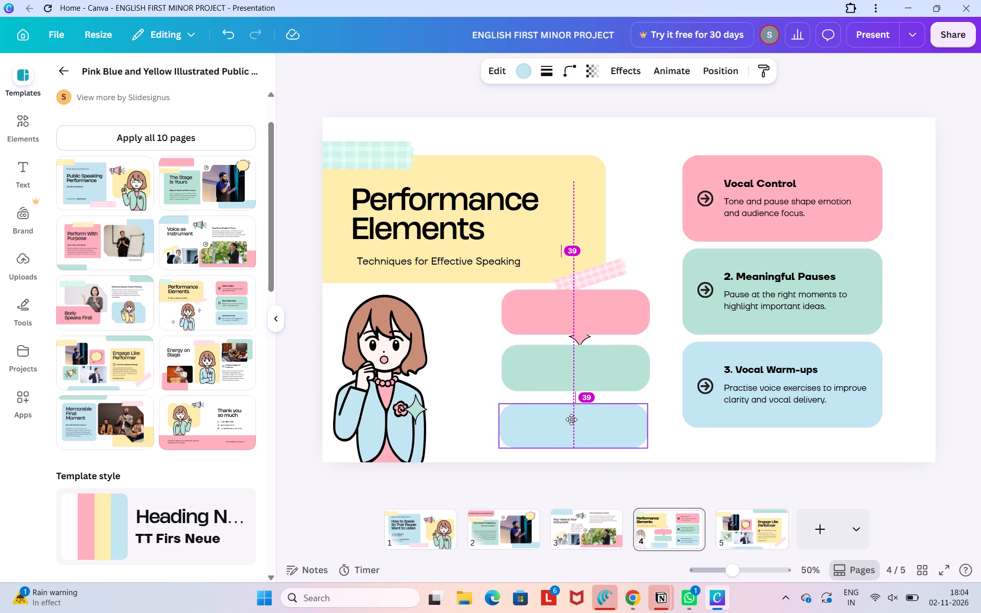
{"action": "left_click_drag", "start_coordinate": [571, 419], "coordinate": [572, 419]}
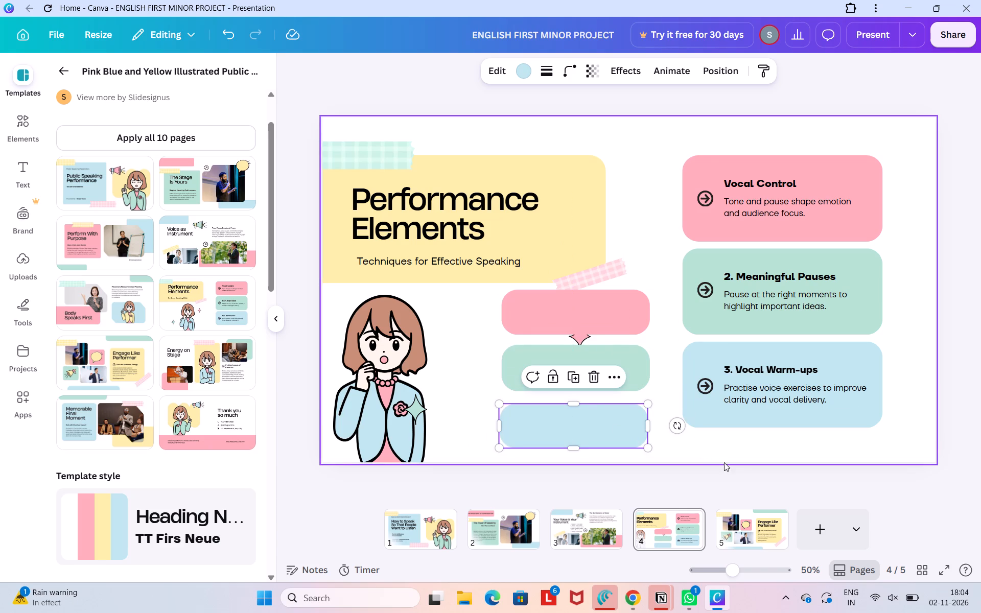
{"action": "left_click", "coordinate": [732, 483]}
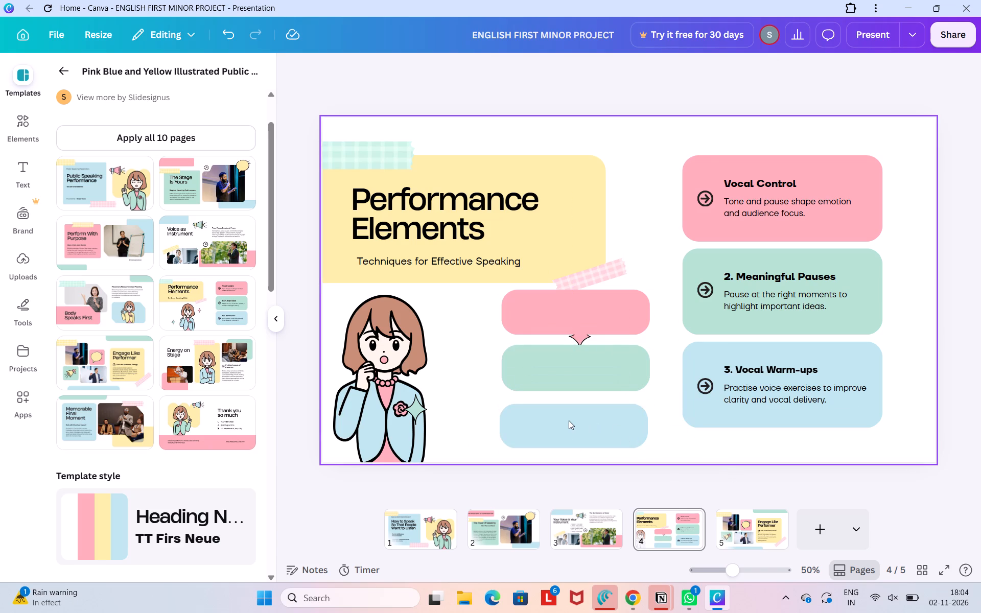
{"action": "left_click", "coordinate": [569, 420]}
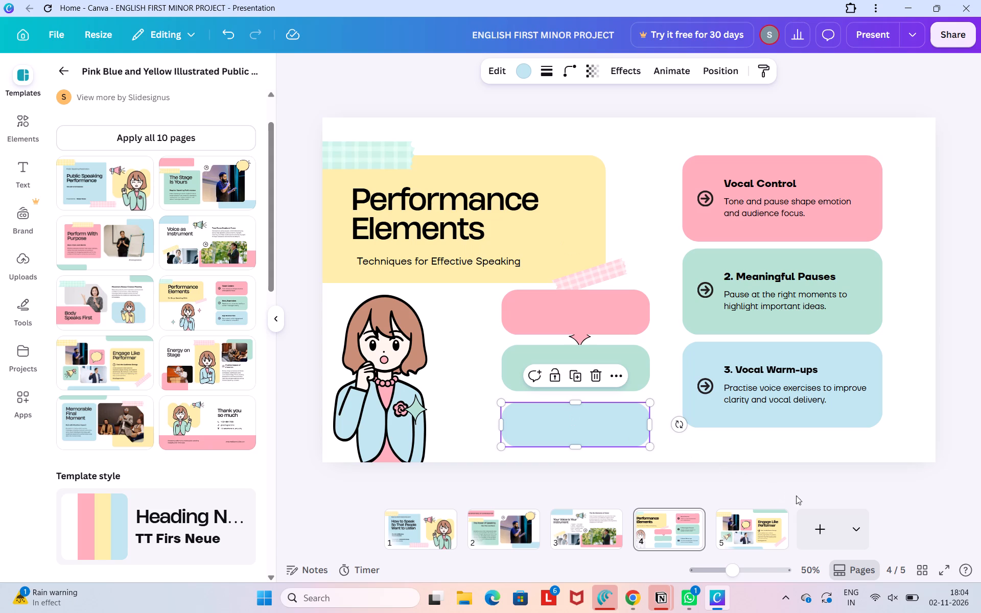
{"action": "left_click", "coordinate": [802, 484]}
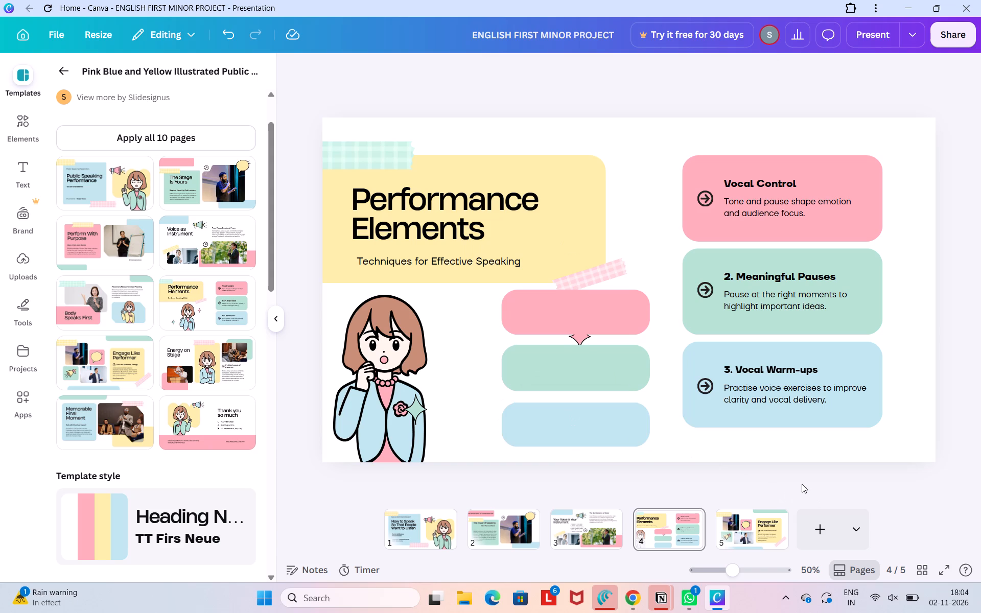
{"action": "key", "text": "shift+super+s"}
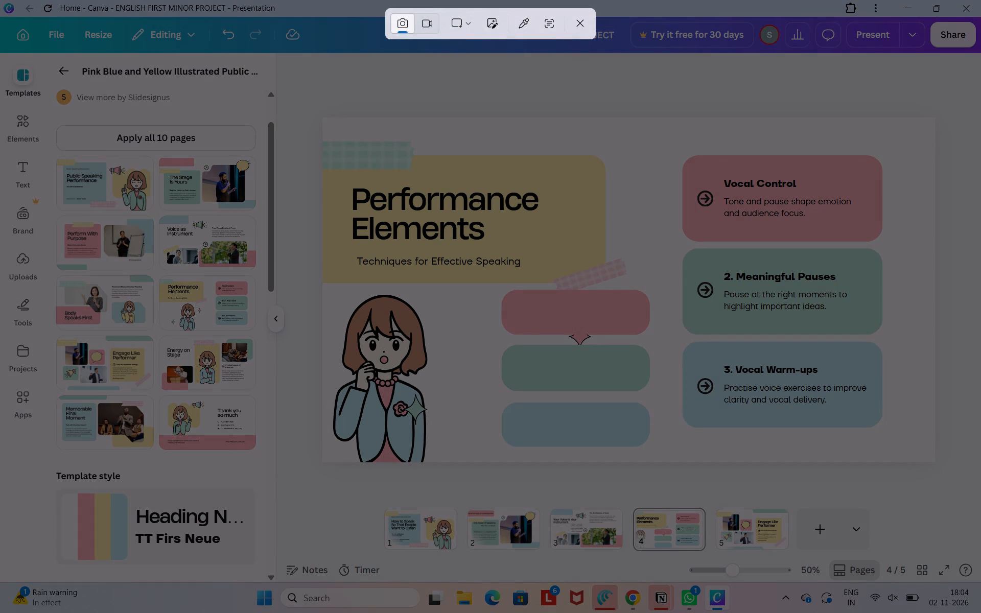
{"action": "left_click_drag", "start_coordinate": [312, 99], "coordinate": [927, 470]}
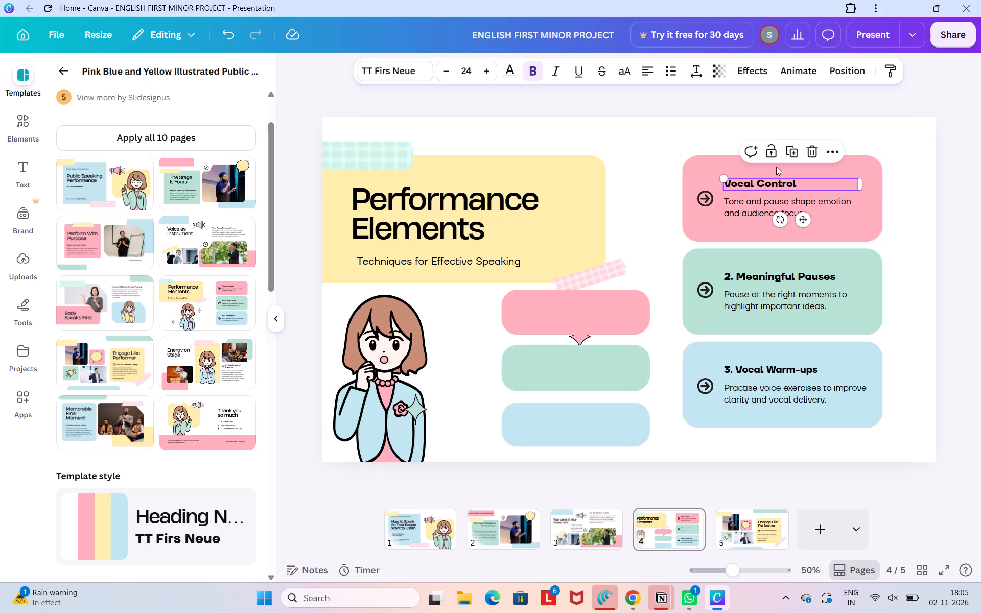
{"action": "left_click", "coordinate": [827, 152]}
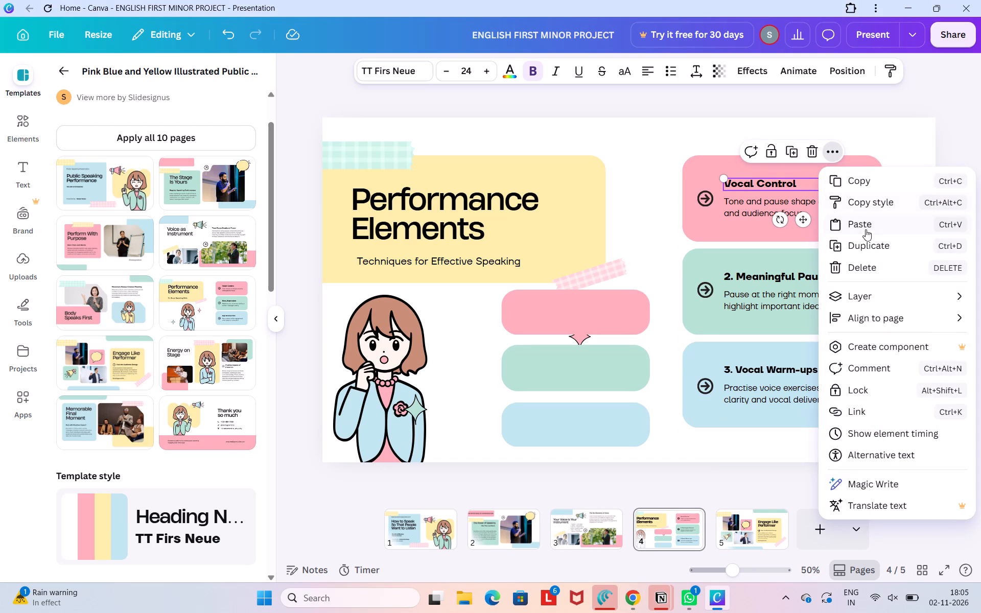
{"action": "left_click", "coordinate": [869, 244]}
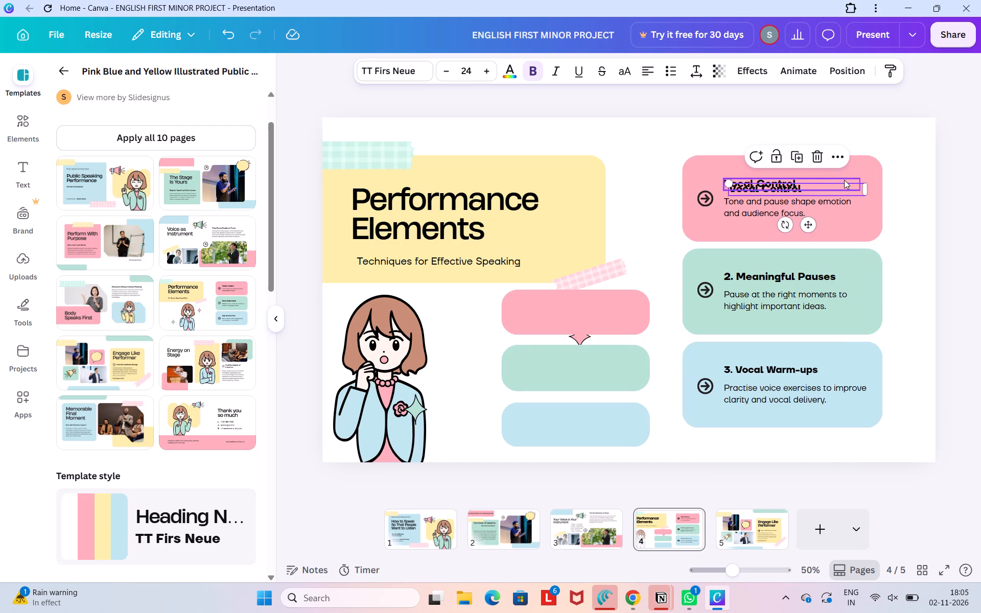
{"action": "left_click", "coordinate": [838, 156]}
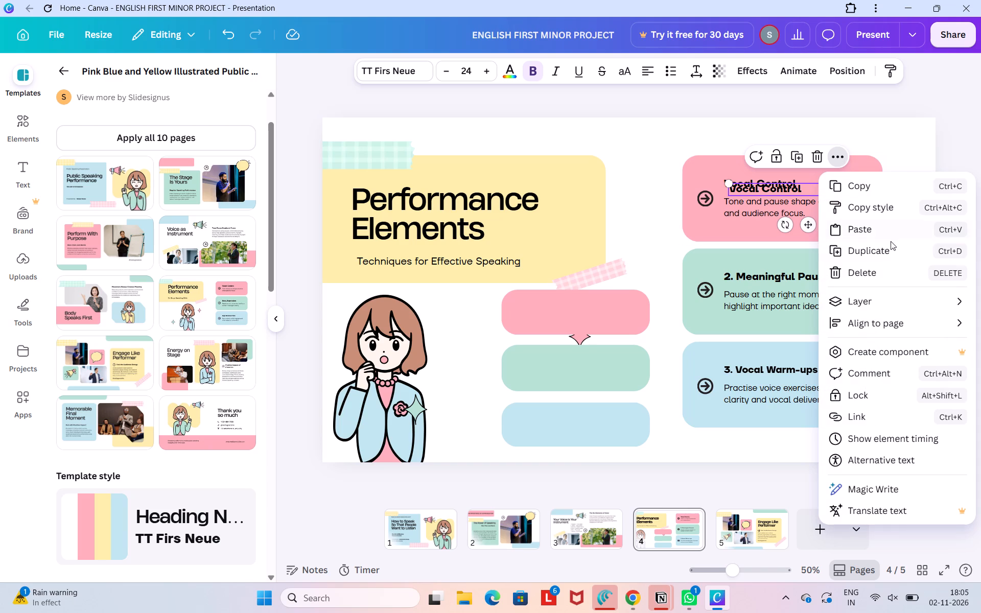
{"action": "left_click", "coordinate": [891, 246]}
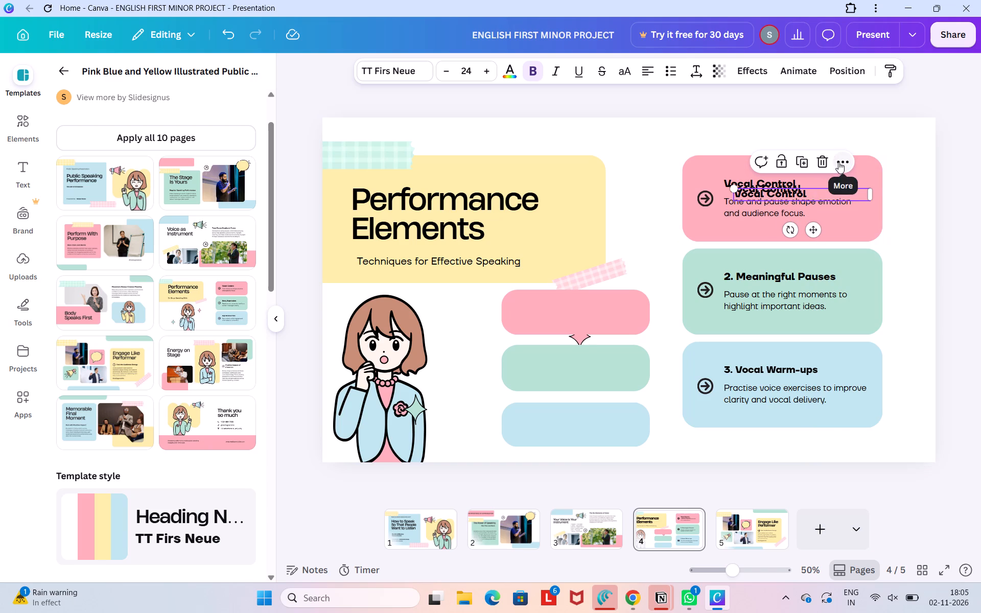
{"action": "left_click", "coordinate": [838, 162]}
{"action": "left_click", "coordinate": [877, 251]}
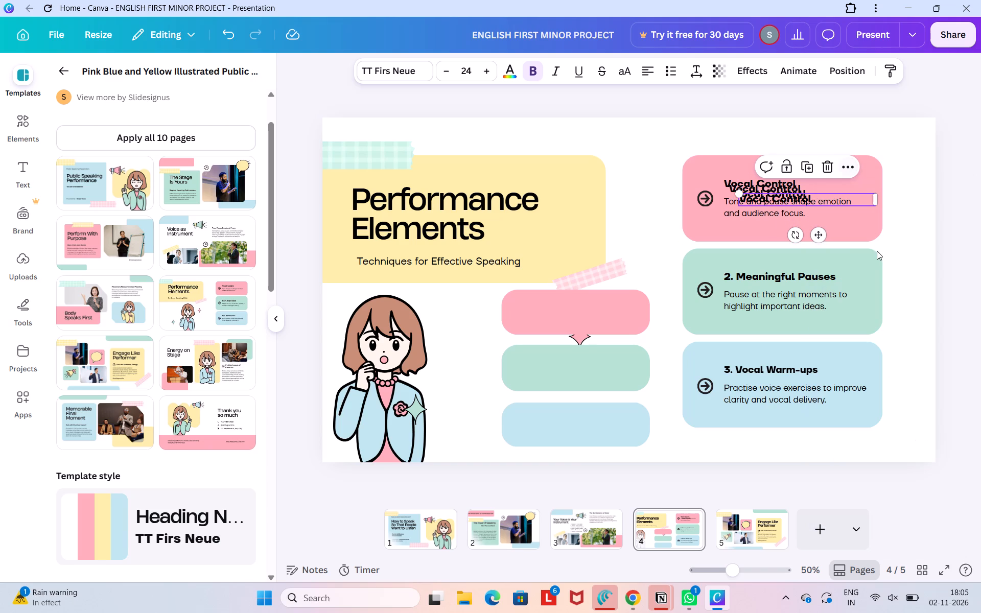
Place one Vocal Control heading copy near the top of each small pink, green and blue box, aligning their left edges.
{"action": "left_click_drag", "start_coordinate": [770, 197], "coordinate": [580, 293]}
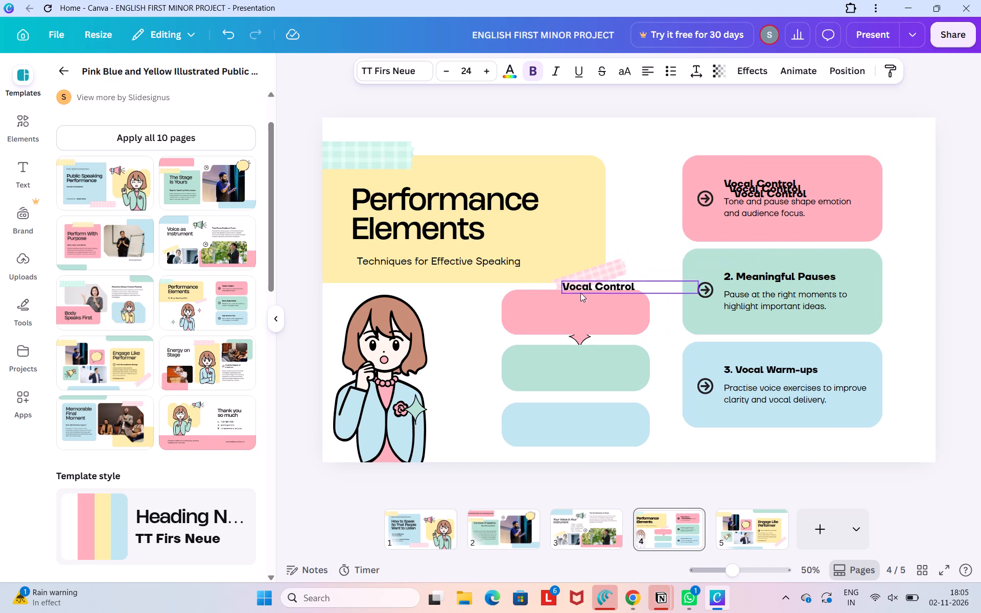
{"action": "left_click_drag", "start_coordinate": [580, 293], "coordinate": [555, 295]}
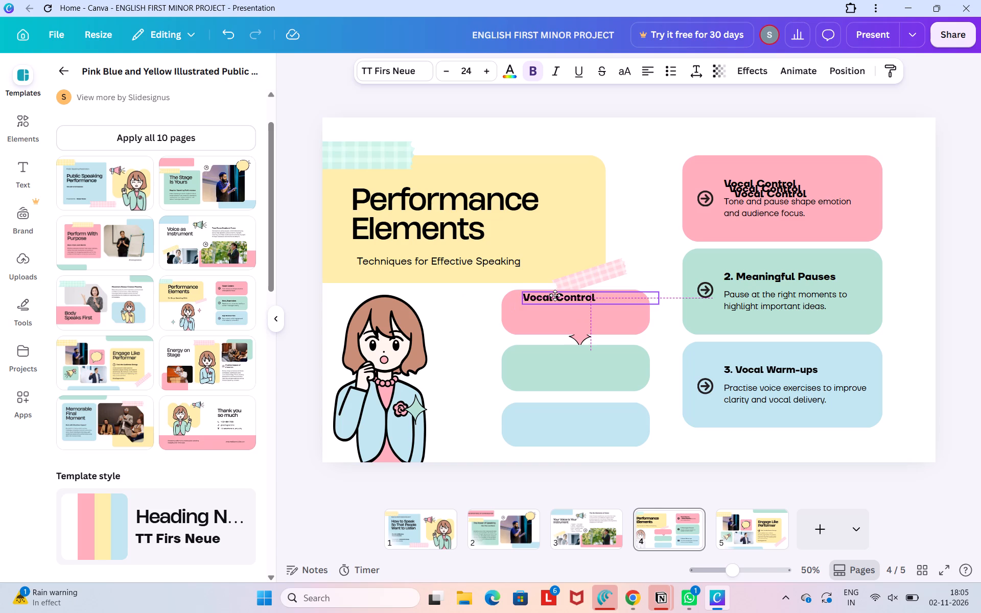
{"action": "left_click_drag", "start_coordinate": [555, 295], "coordinate": [552, 297]}
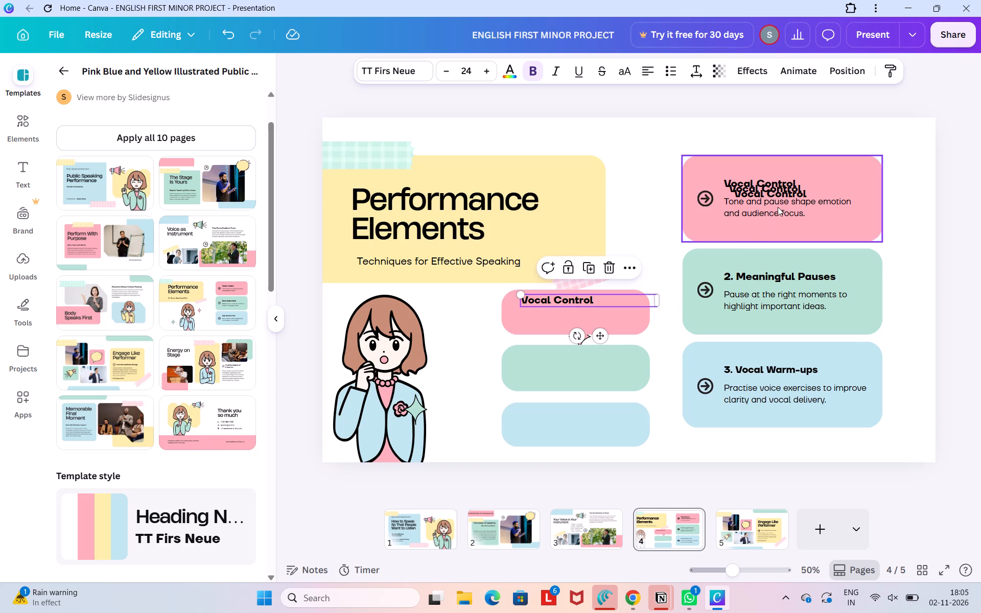
{"action": "left_click_drag", "start_coordinate": [782, 192], "coordinate": [564, 351]}
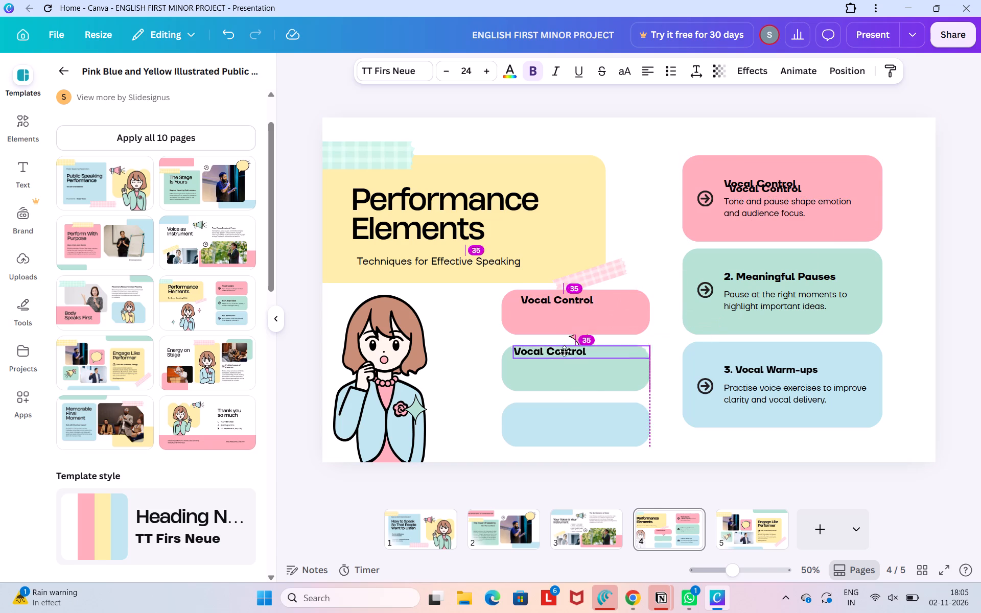
{"action": "left_click_drag", "start_coordinate": [564, 351], "coordinate": [565, 355]}
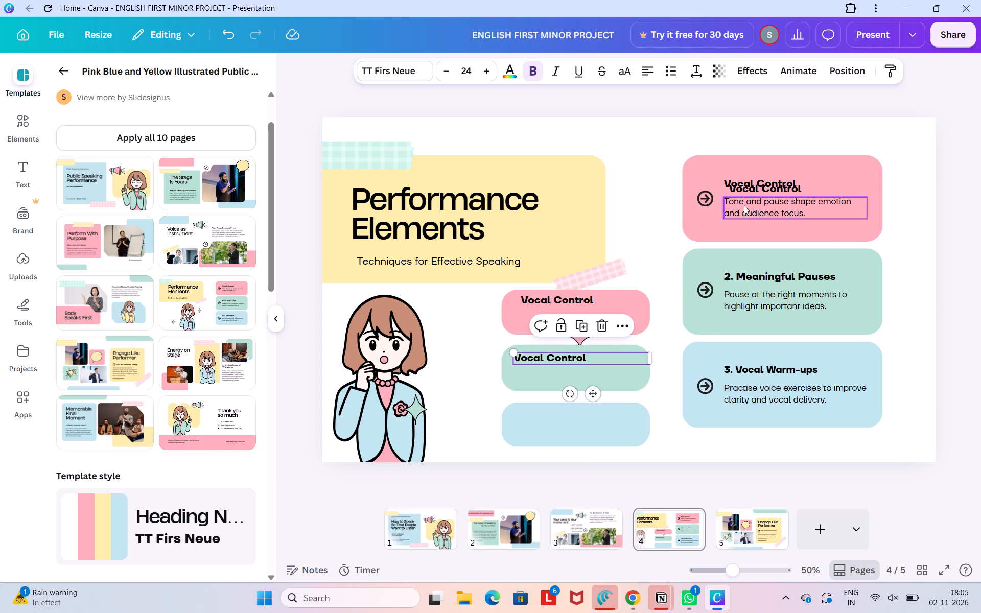
{"action": "left_click_drag", "start_coordinate": [757, 187], "coordinate": [539, 409]}
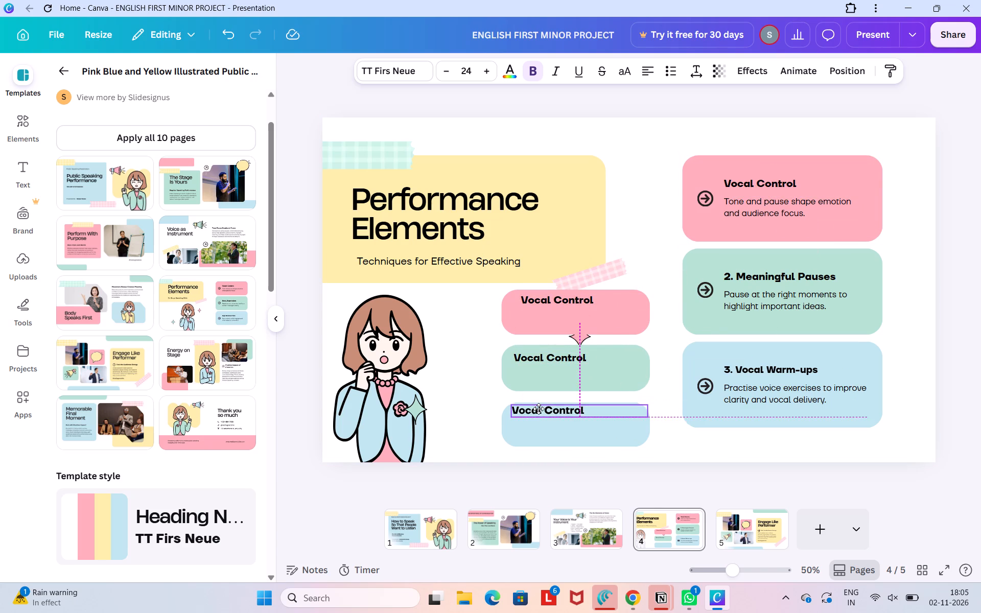
{"action": "left_click_drag", "start_coordinate": [539, 409], "coordinate": [540, 409]}
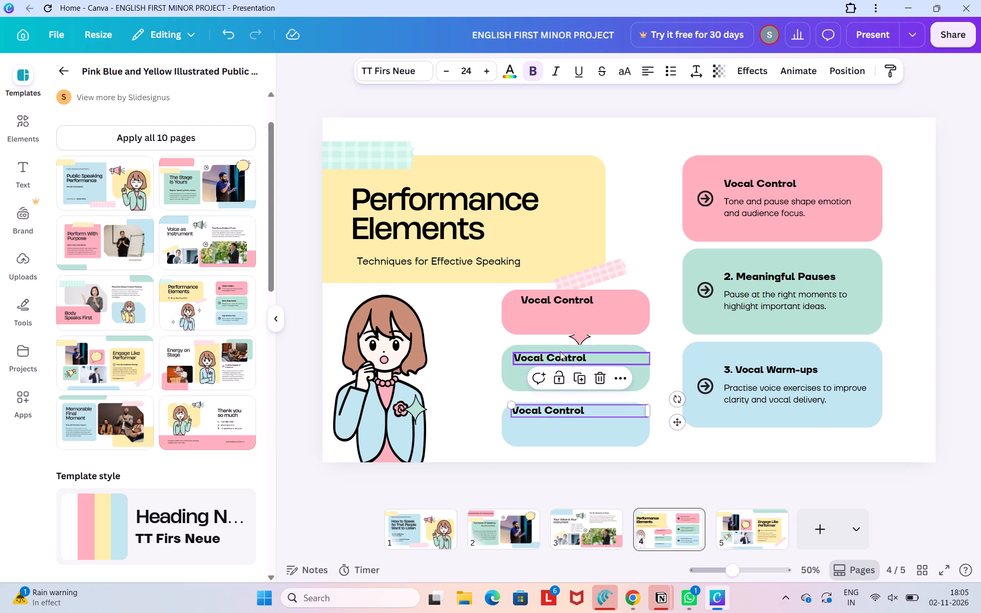
{"action": "left_click_drag", "start_coordinate": [565, 352], "coordinate": [570, 348]}
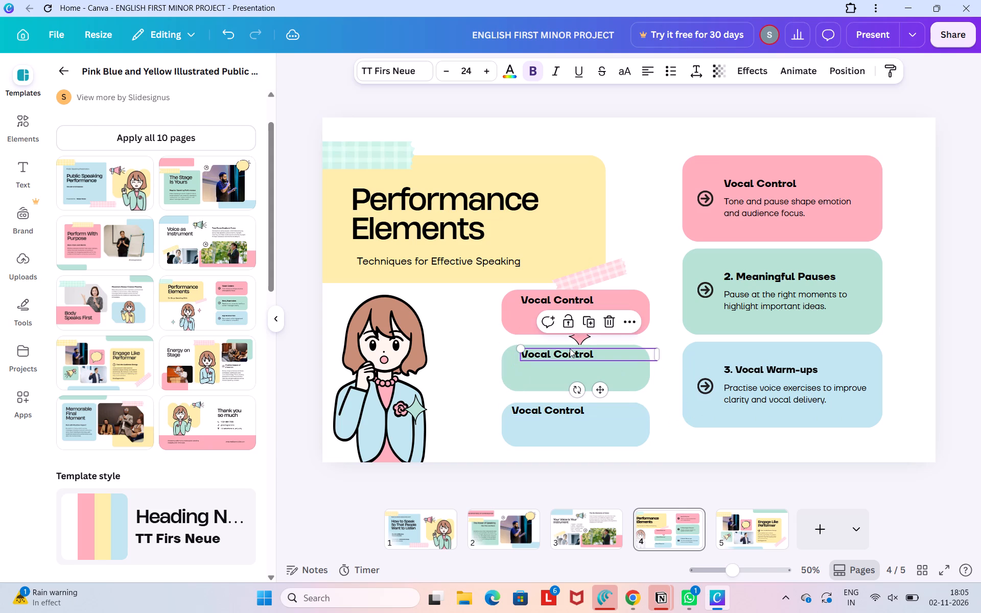
{"action": "left_click", "coordinate": [538, 406]}
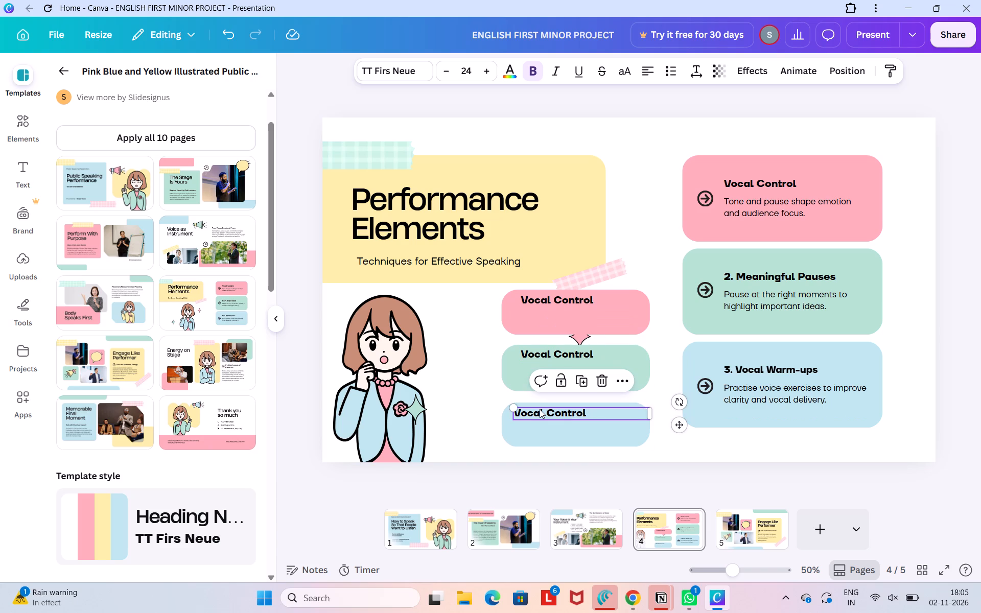
{"action": "left_click_drag", "start_coordinate": [540, 409], "coordinate": [543, 409]}
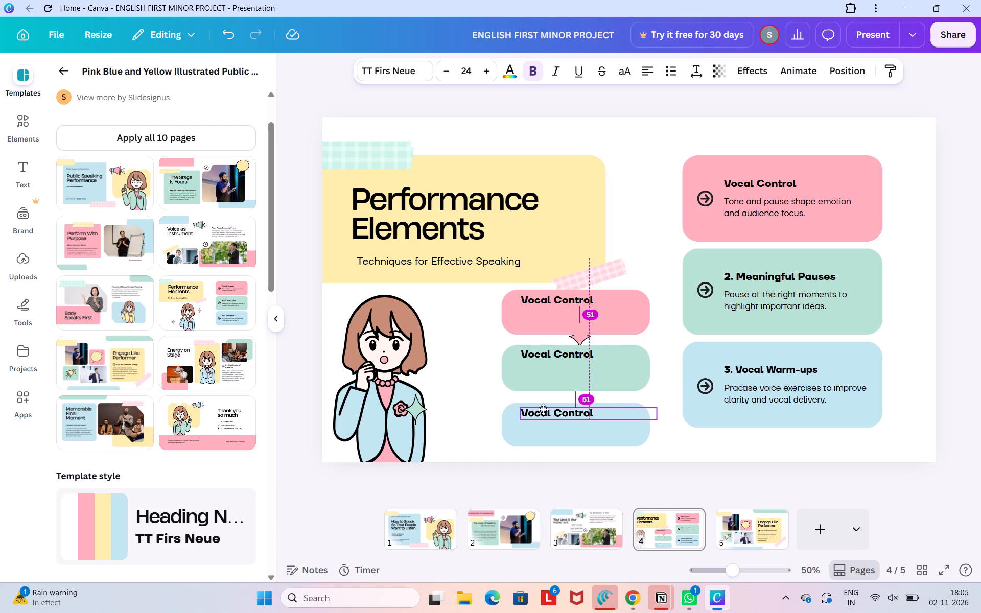
{"action": "left_click_drag", "start_coordinate": [543, 409], "coordinate": [545, 407]}
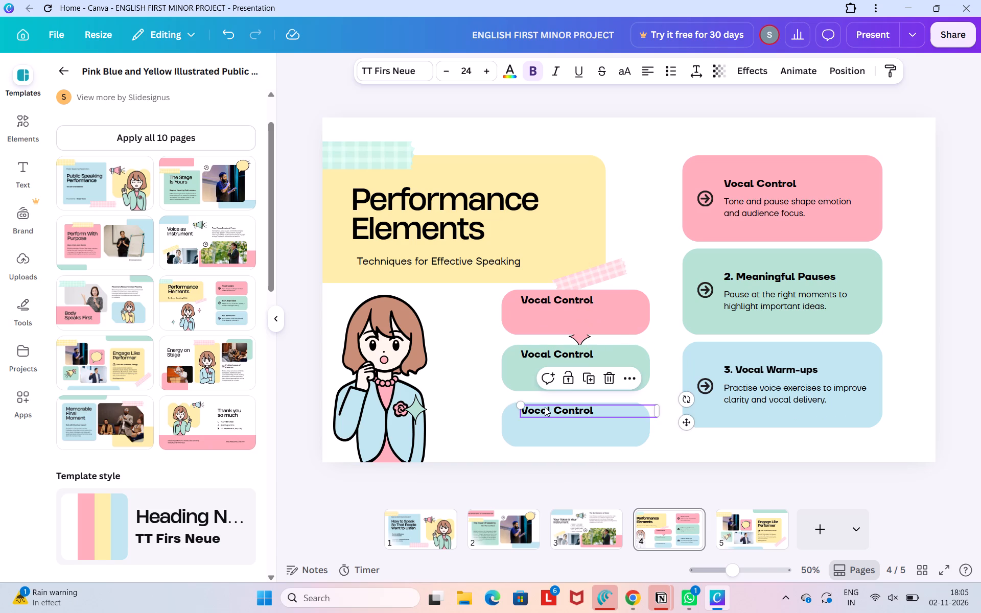
Replace the heading text in the small blue box with Tone.
{"action": "triple_click", "coordinate": [545, 407]}
{"action": "key", "text": "BackSpace"}
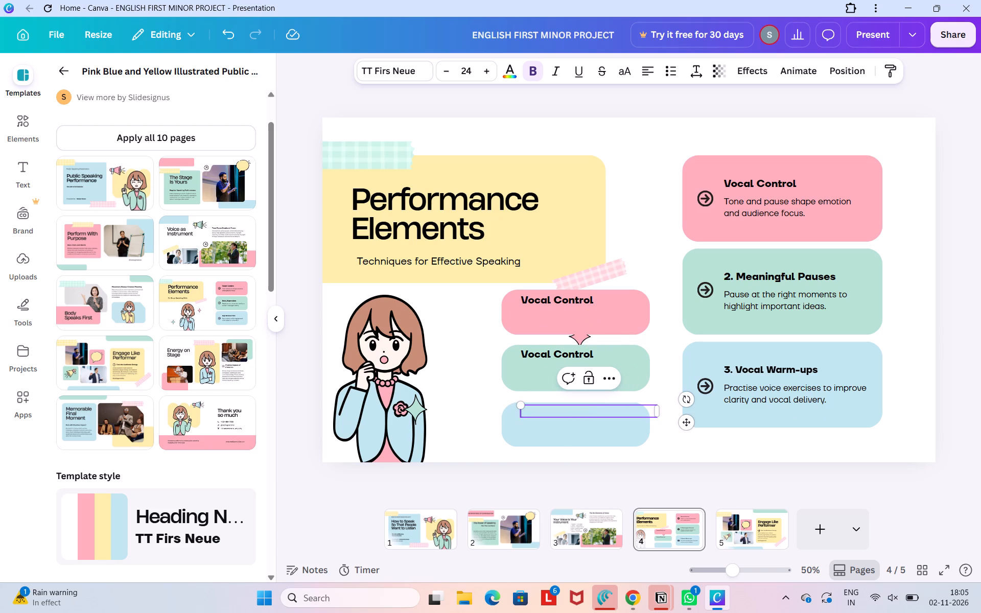
{"action": "type", "text": "TONE"}
{"action": "key", "text": "BackSpace"}
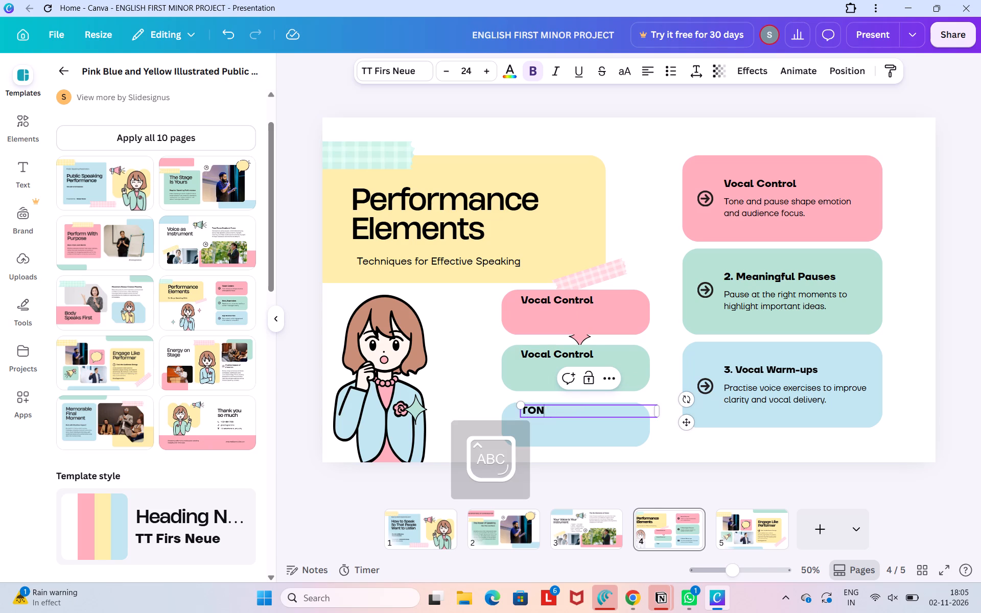
{"action": "key", "text": "BackSpace"}
{"action": "key", "text": "BackSpace"}
{"action": "type", "text": "one"}
{"action": "left_click", "coordinate": [566, 435]}
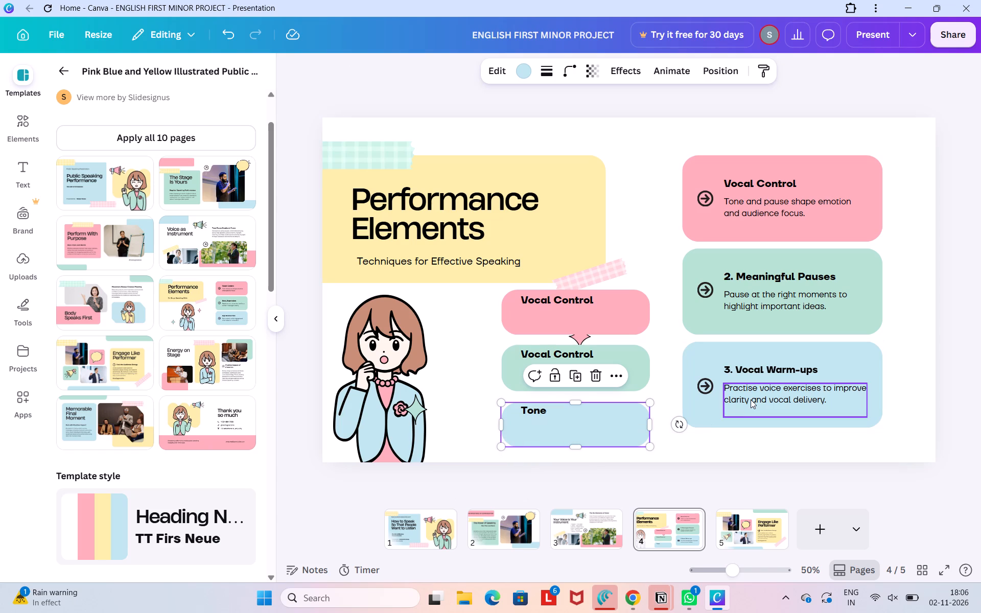
Make three duplicates of the description text under the 3. Vocal Warm-ups heading.
{"action": "left_click", "coordinate": [772, 413]}
{"action": "left_click", "coordinate": [840, 358]}
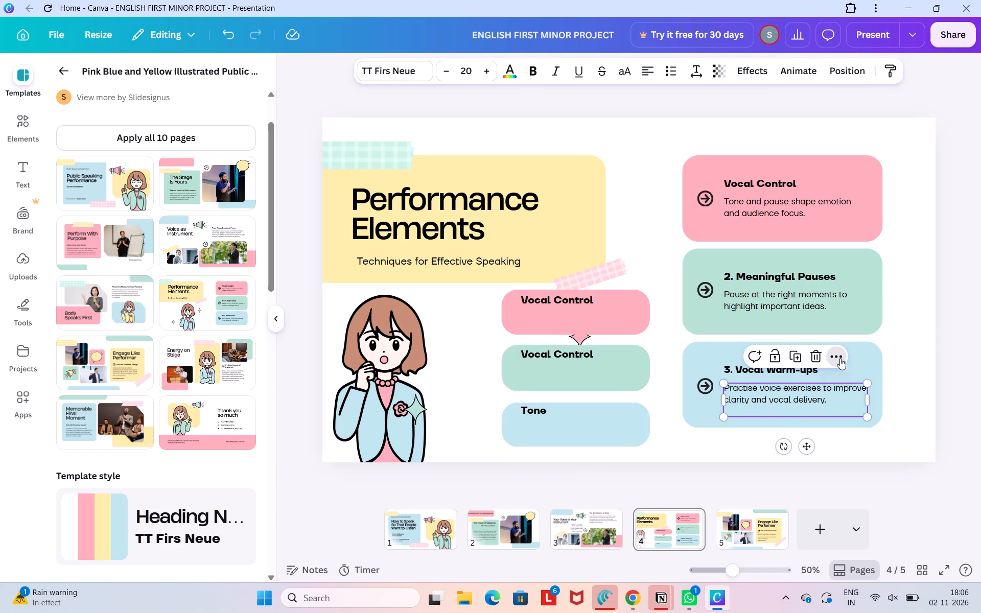
{"action": "left_click", "coordinate": [855, 103]}
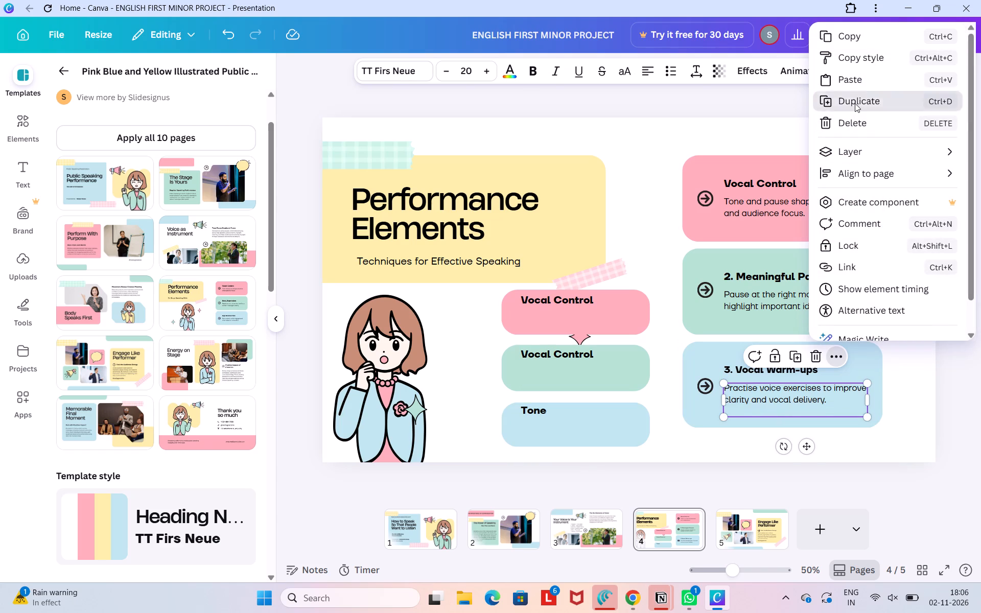
{"action": "left_click", "coordinate": [842, 362]}
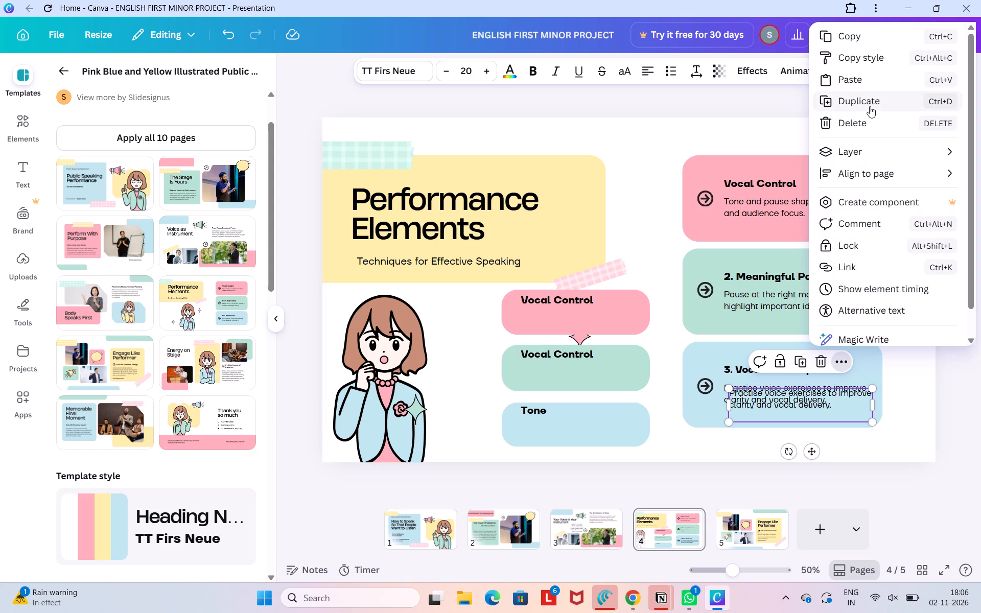
{"action": "left_click", "coordinate": [870, 106]}
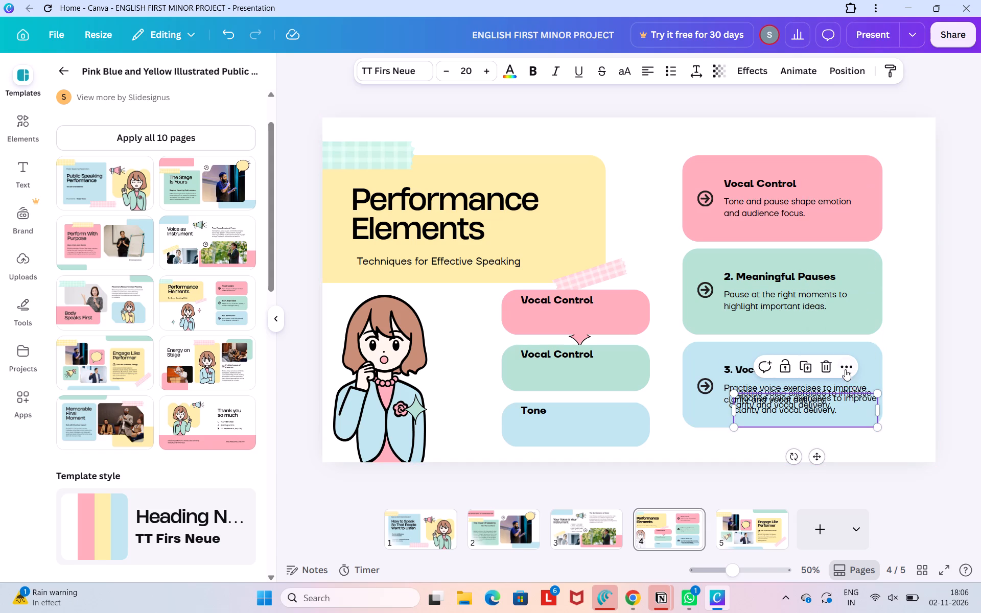
{"action": "left_click", "coordinate": [844, 363]}
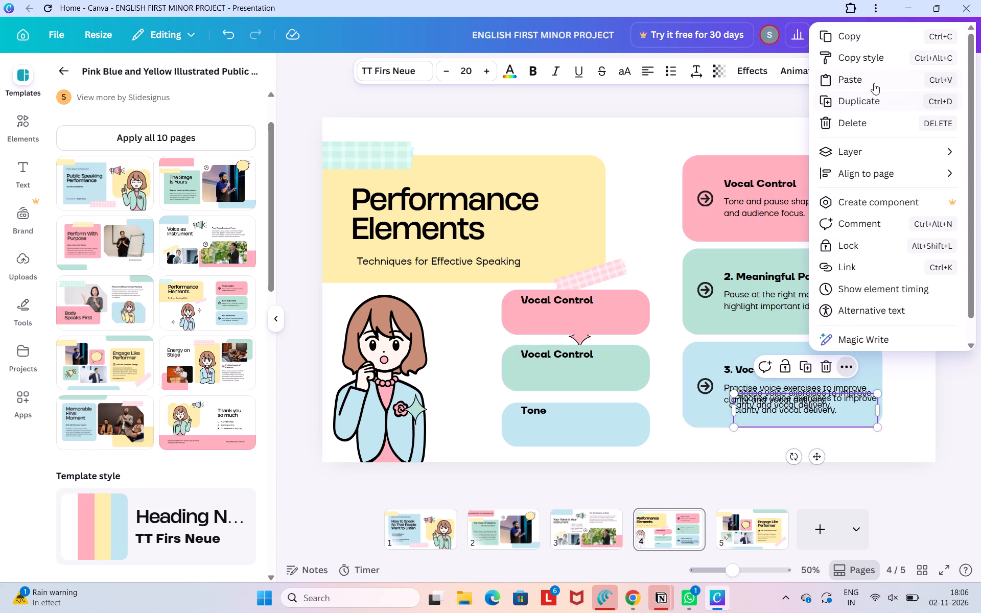
{"action": "left_click", "coordinate": [873, 103]}
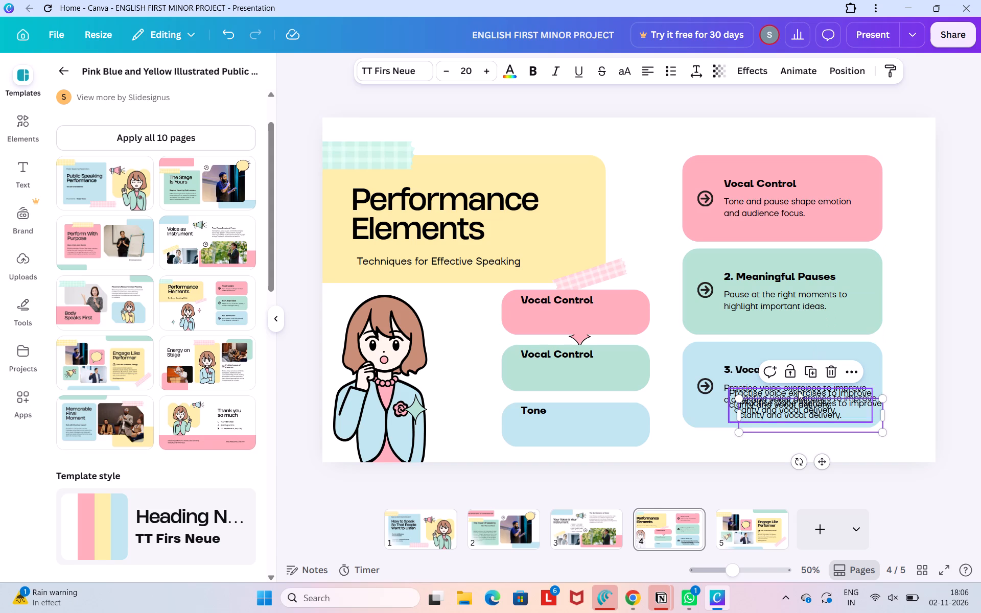
Place one description text copy beneath the heading in each small blue, green and pink box on slide 4.
{"action": "left_click_drag", "start_coordinate": [795, 403], "coordinate": [578, 423]}
{"action": "left_click_drag", "start_coordinate": [780, 404], "coordinate": [574, 374]}
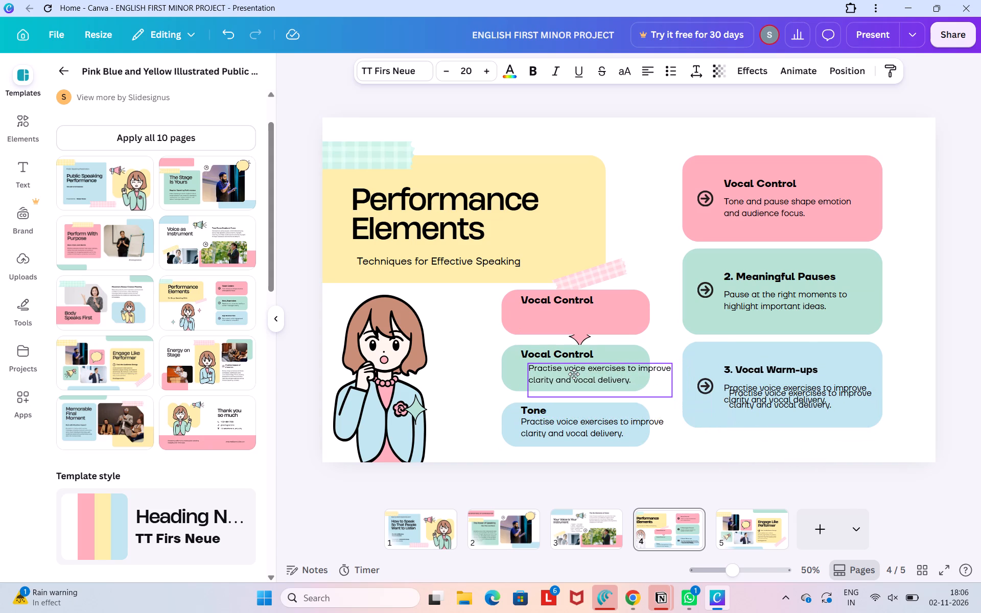
{"action": "left_click_drag", "start_coordinate": [574, 374], "coordinate": [570, 375]}
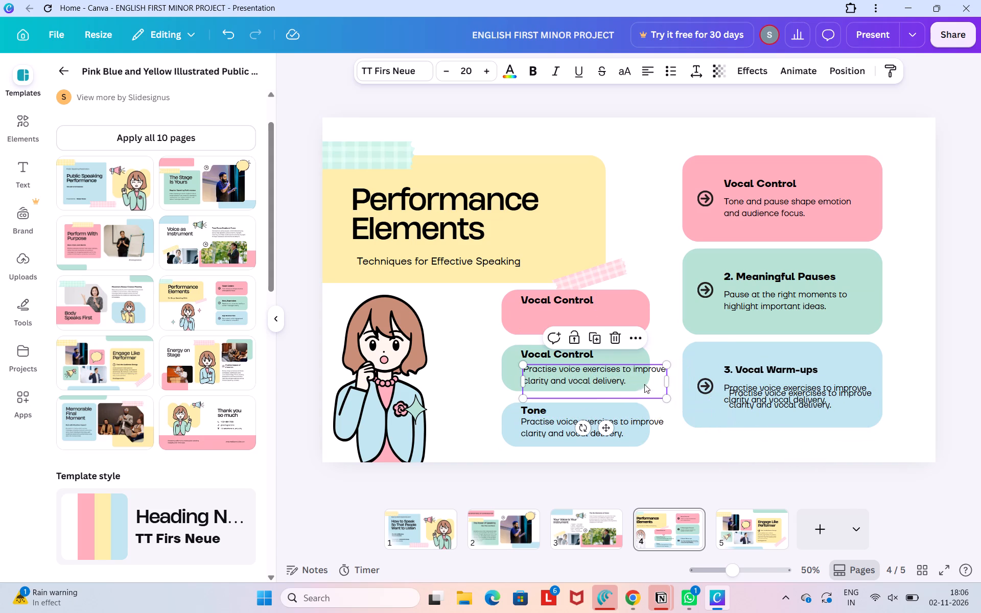
{"action": "left_click_drag", "start_coordinate": [750, 398], "coordinate": [543, 332]}
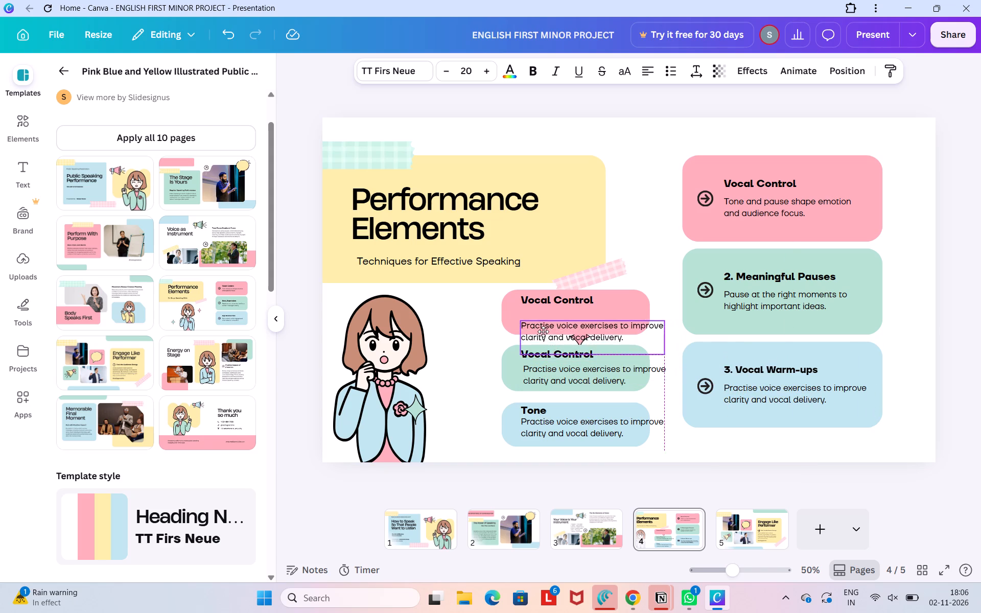
{"action": "left_click_drag", "start_coordinate": [543, 332], "coordinate": [542, 321]}
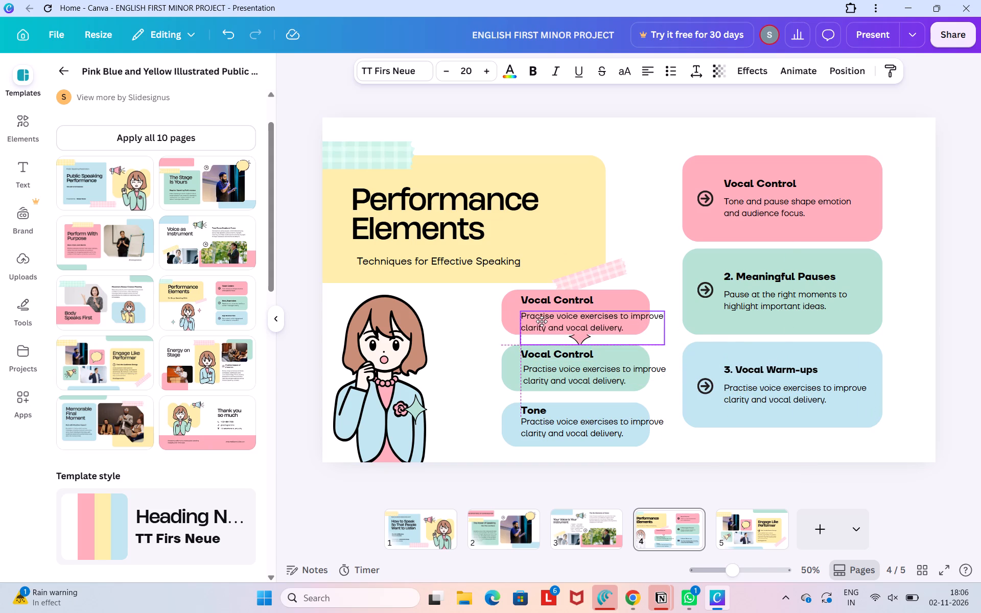
{"action": "left_click_drag", "start_coordinate": [542, 321], "coordinate": [540, 320]}
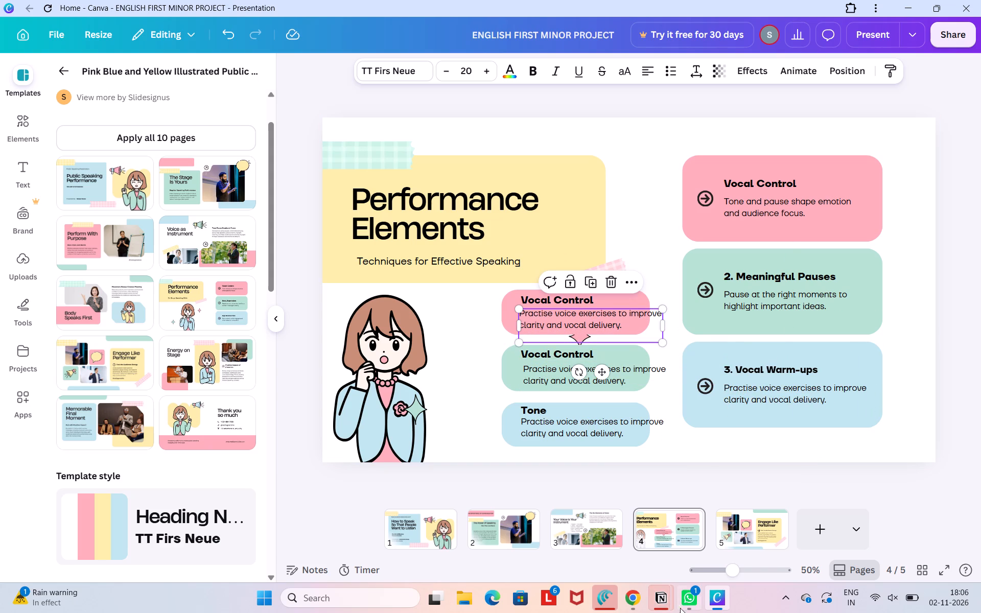
Check the suggested box text in ChatGPT, and in Canva replace the small pink box's description with Express emotions.
{"action": "left_click", "coordinate": [640, 596]}
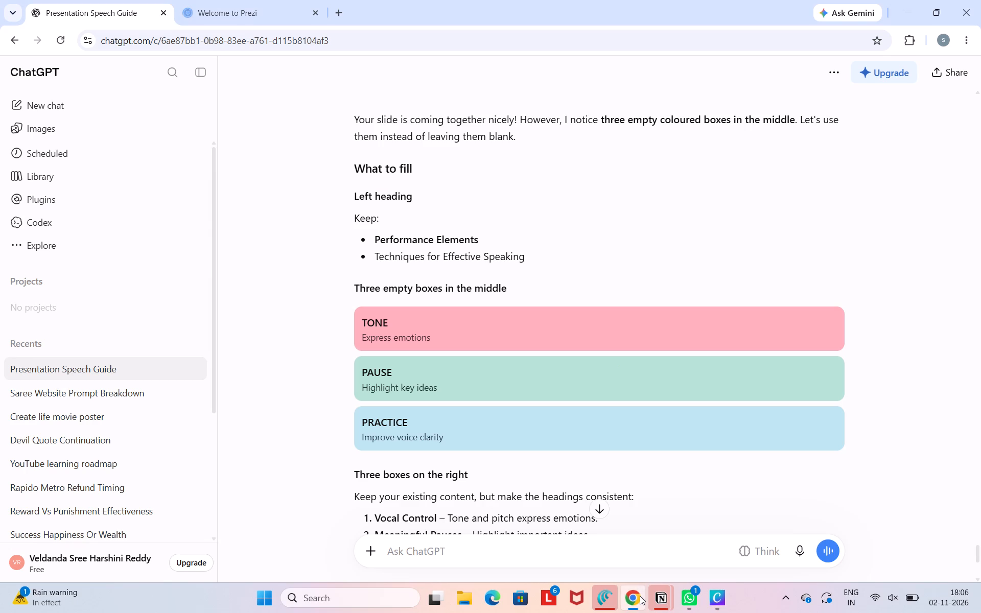
{"action": "left_click", "coordinate": [717, 594]}
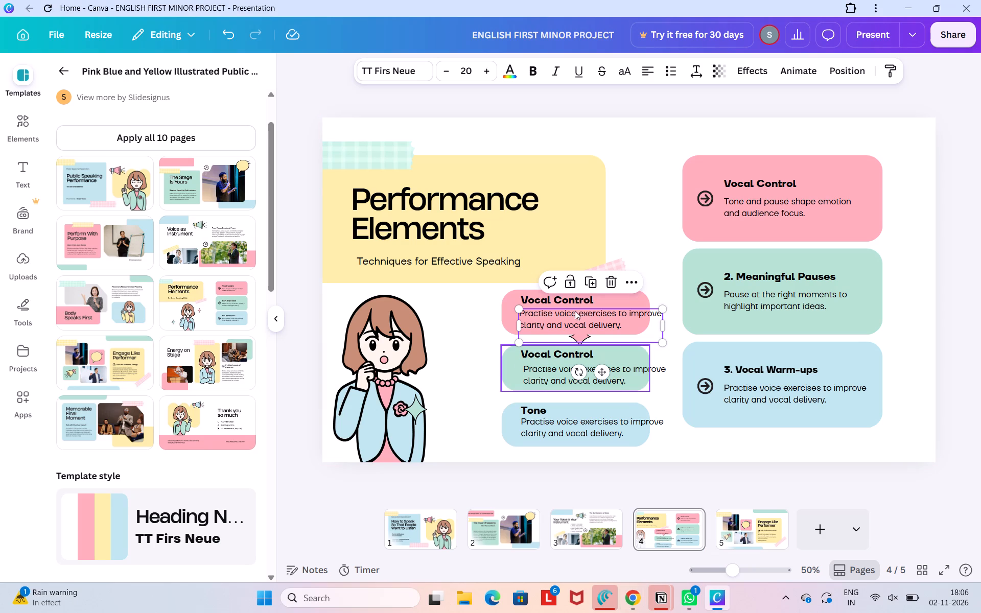
{"action": "double_click", "coordinate": [574, 321]}
{"action": "key", "text": "BackSpace"}
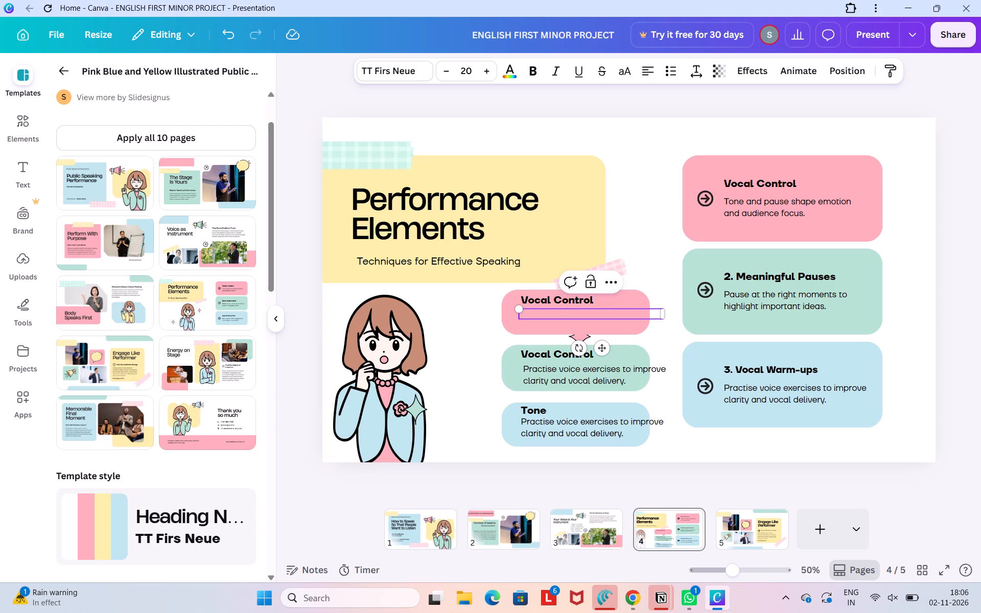
{"action": "key", "text": "e"}
{"action": "key", "text": "BackSpace"}
{"action": "key", "text": "e"}
{"action": "type", "text": "xpress"}
{"action": "key", "text": "space"}
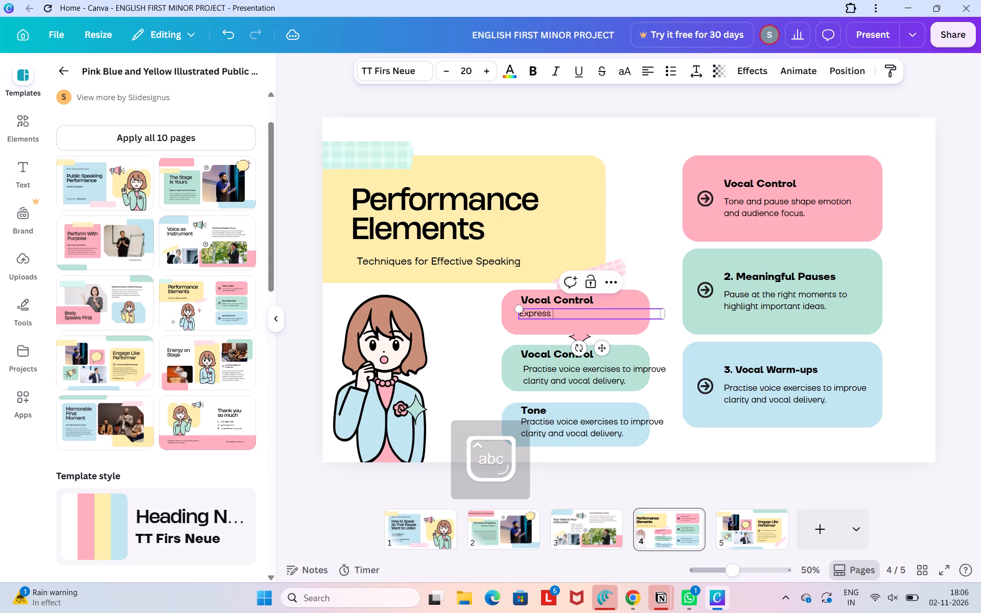
{"action": "type", "text": "emo"}
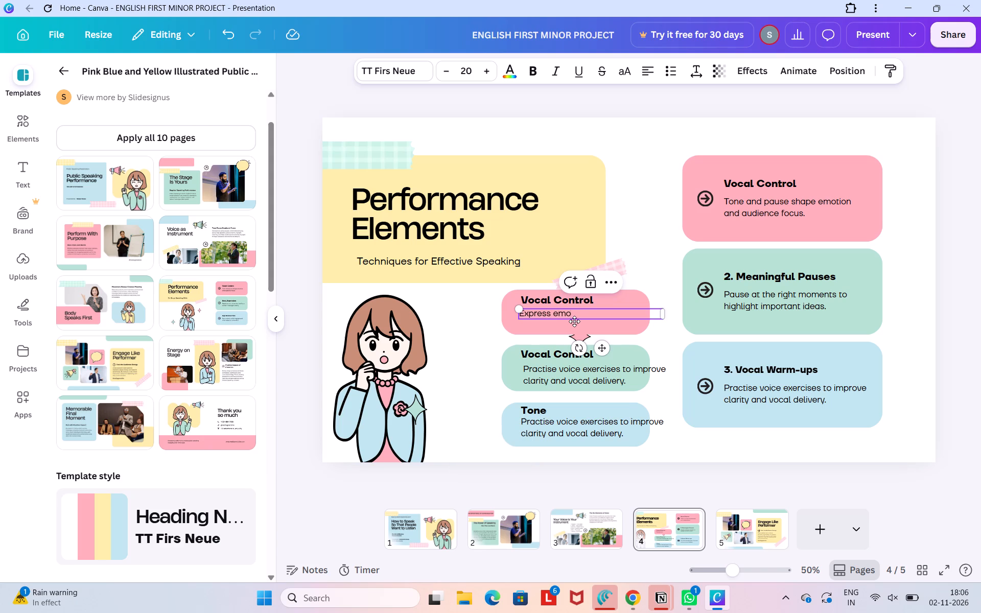
{"action": "type", "text": "tions"}
Replace the Vocal Control heading in the small pink box with Tone.
{"action": "left_click", "coordinate": [600, 296]}
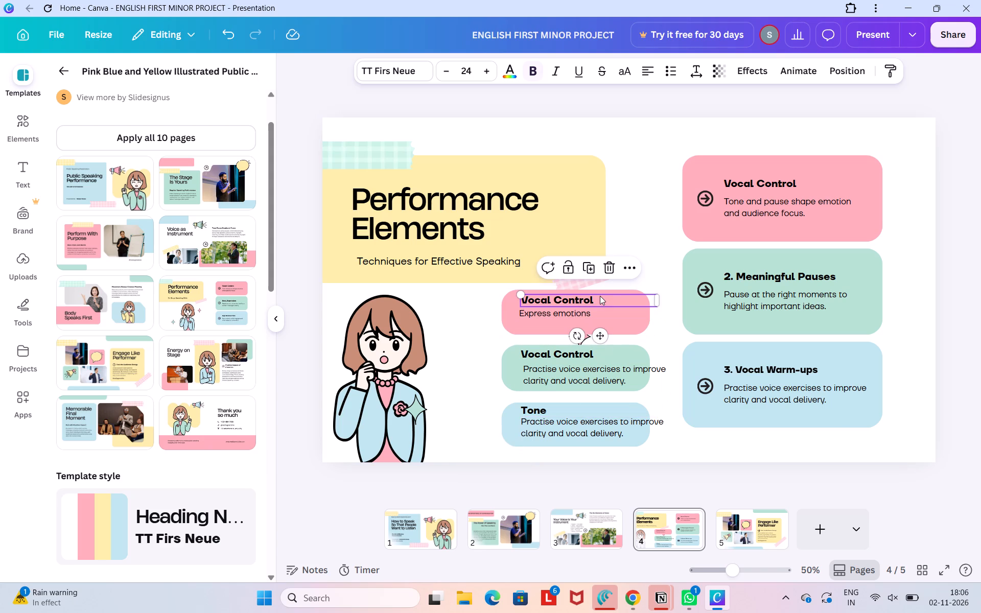
{"action": "double_click", "coordinate": [600, 296]}
{"action": "key", "text": "BackSpace"}
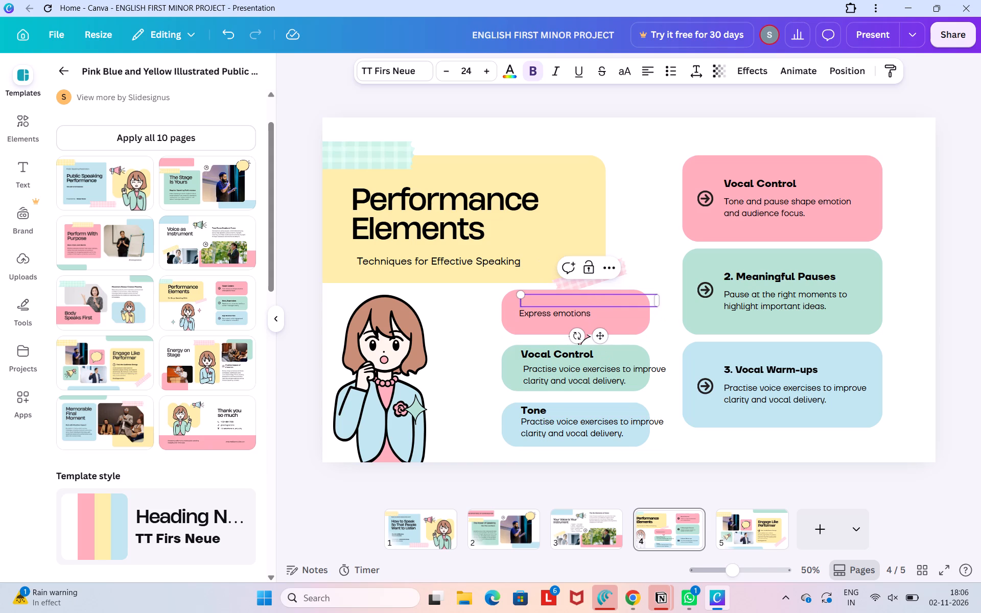
{"action": "key", "text": "t"}
{"action": "key", "text": "BackSpace"}
{"action": "key", "text": "shift+t"}
{"action": "type", "text": "one"}
Check ChatGPT's suggestion for the green box, and in Canva replace its Vocal Control heading with Pause.
{"action": "left_click", "coordinate": [632, 598]}
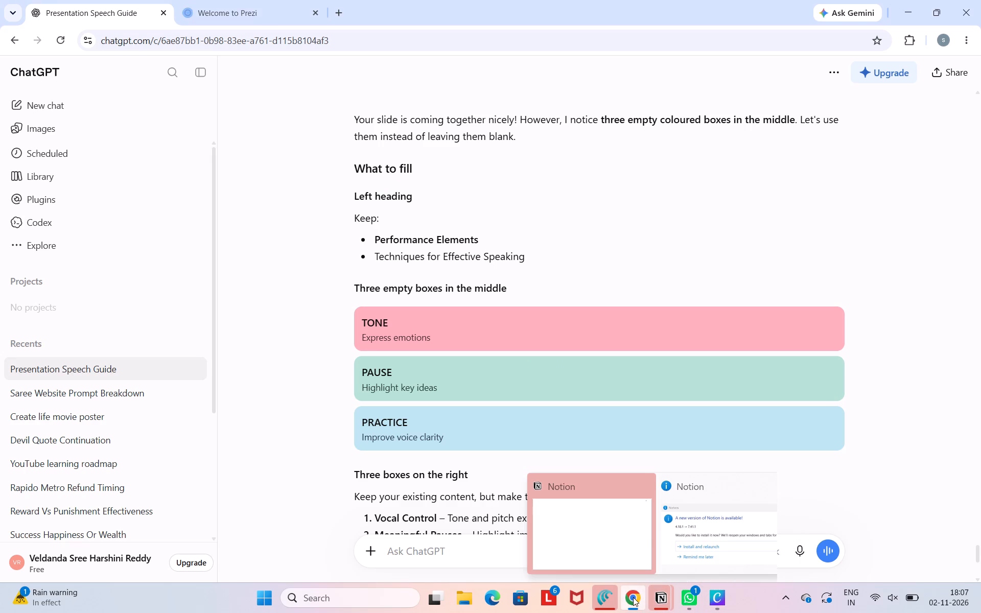
{"action": "left_click", "coordinate": [715, 597]}
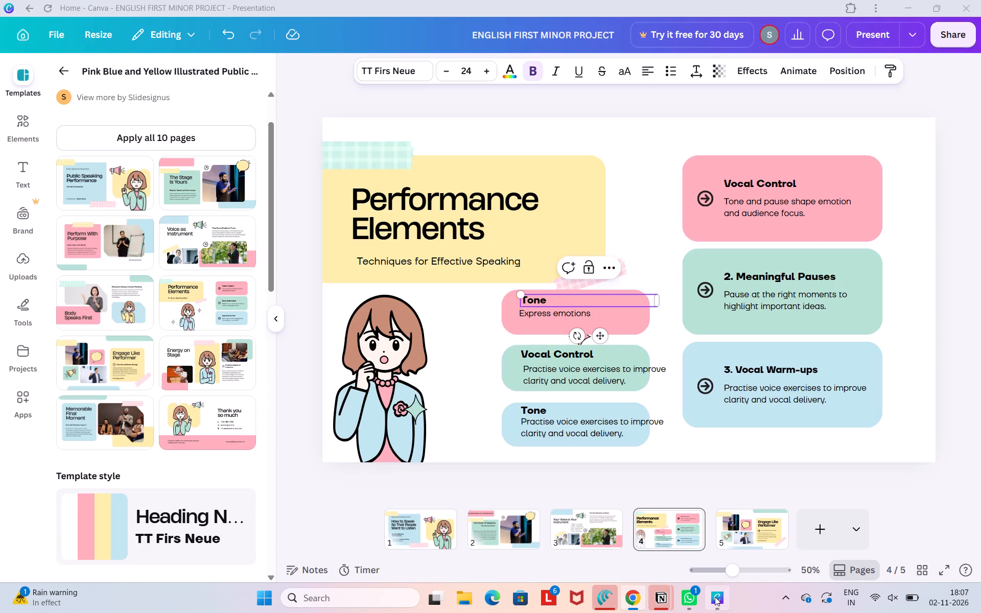
{"action": "double_click", "coordinate": [549, 356]}
{"action": "key", "text": "BackSpace"}
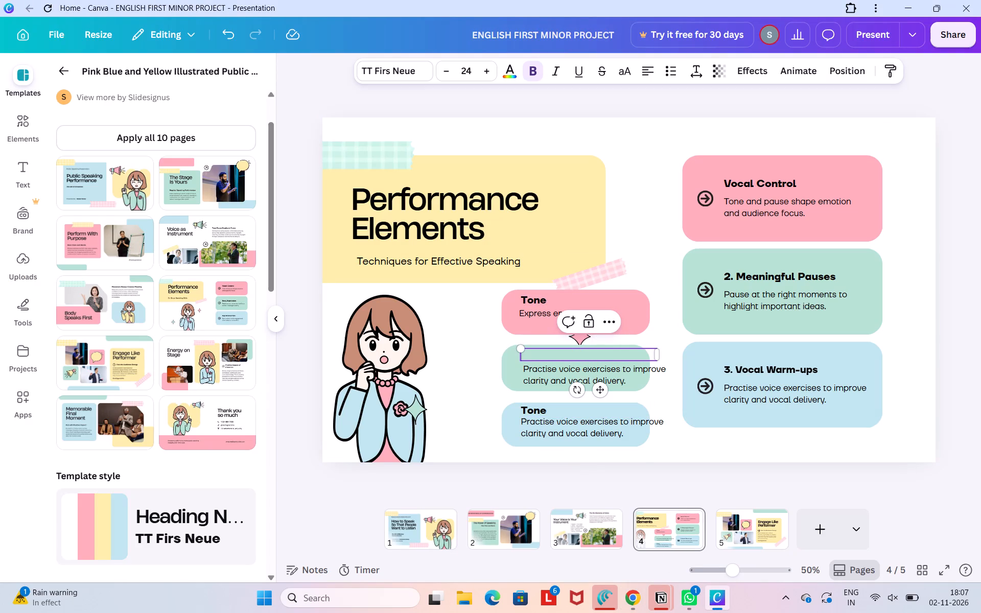
{"action": "type", "text": "ause"}
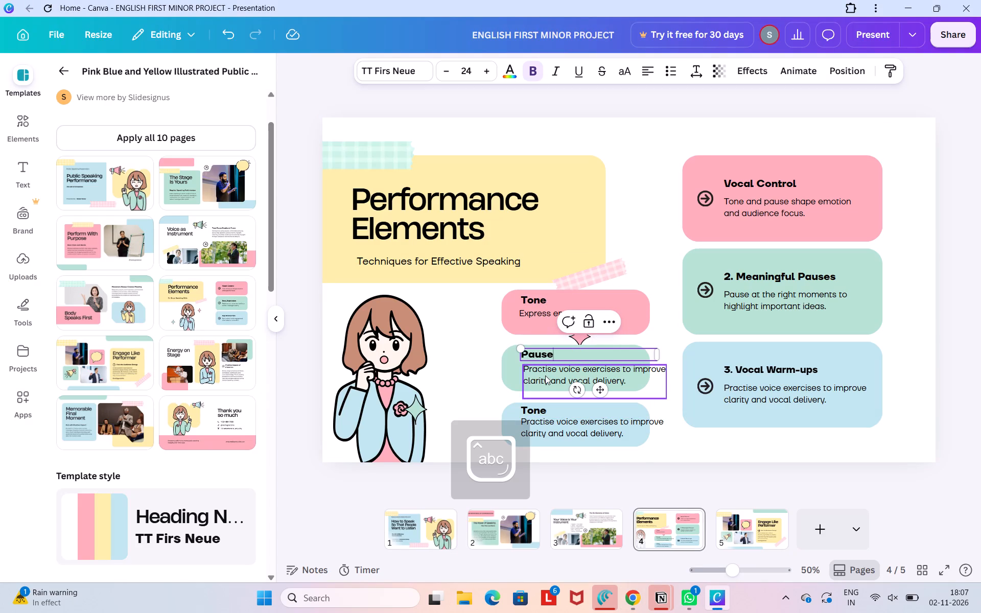
Replace the description under Pause in the small green box with Highlight Key Ideas, checking the wording in ChatGPT.
{"action": "double_click", "coordinate": [545, 375]}
{"action": "key", "text": "BackSpace"}
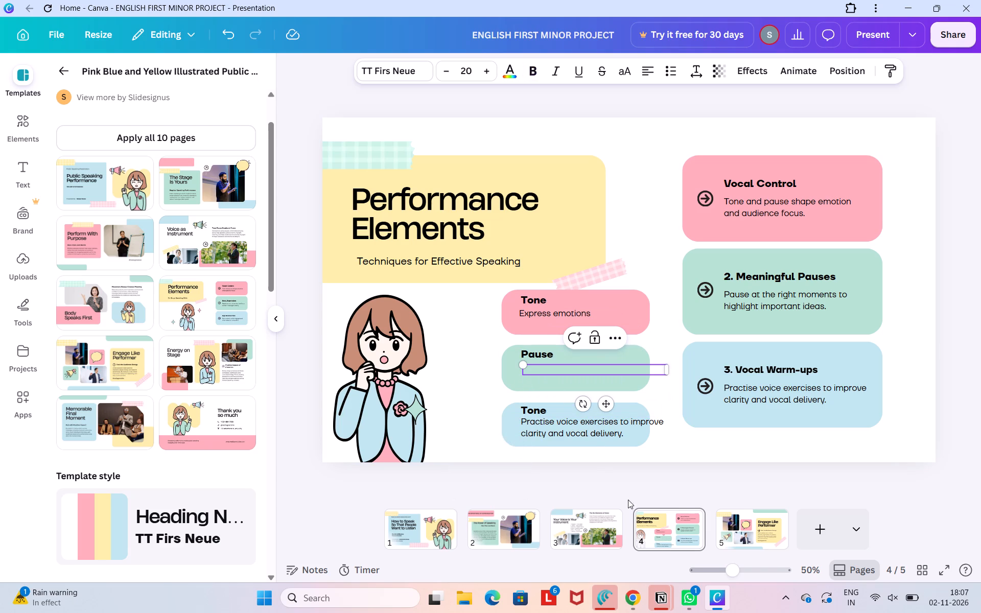
{"action": "left_click", "coordinate": [638, 600]}
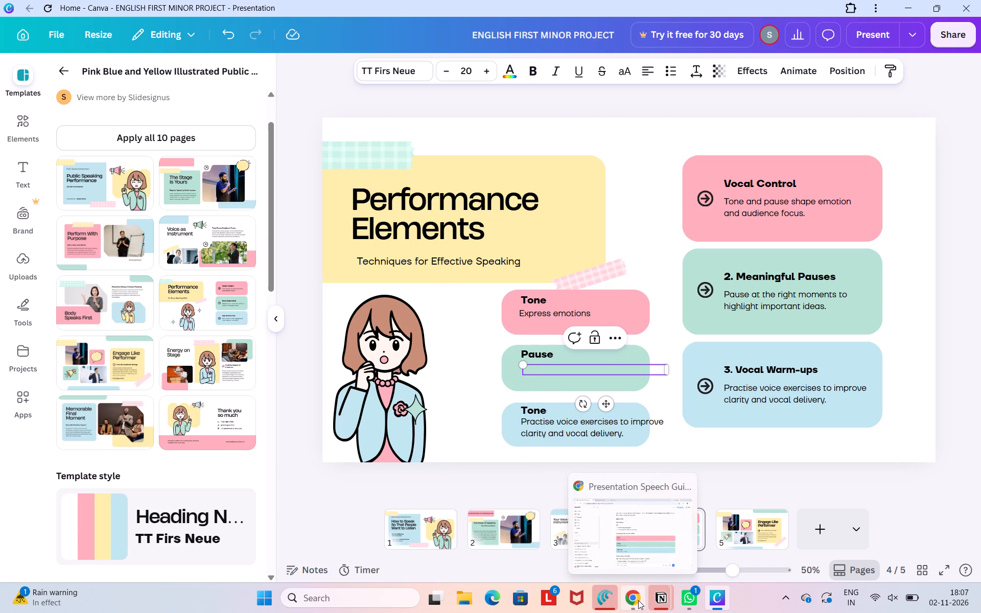
{"action": "left_click", "coordinate": [714, 594]}
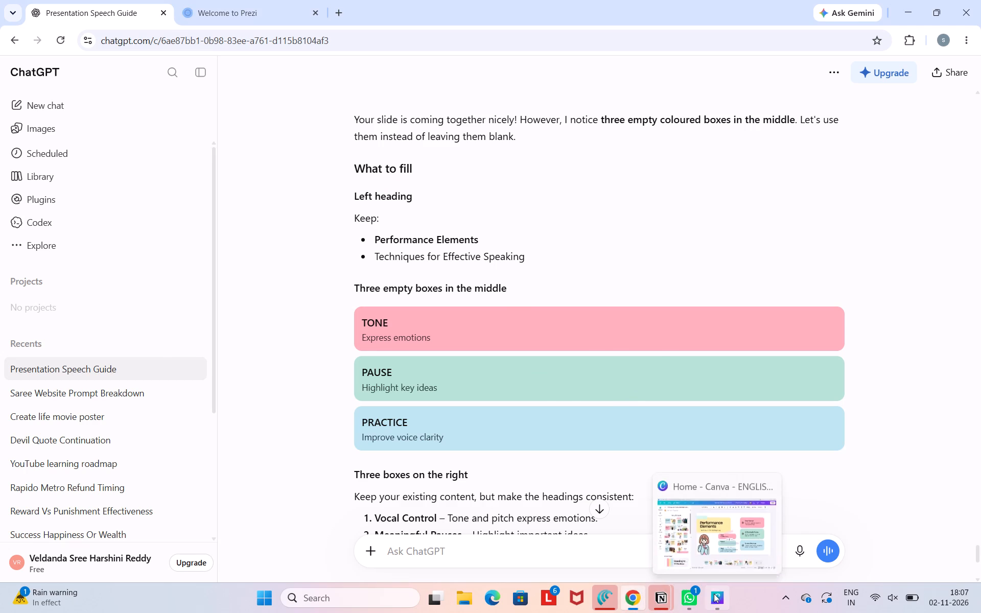
{"action": "left_click", "coordinate": [566, 372]}
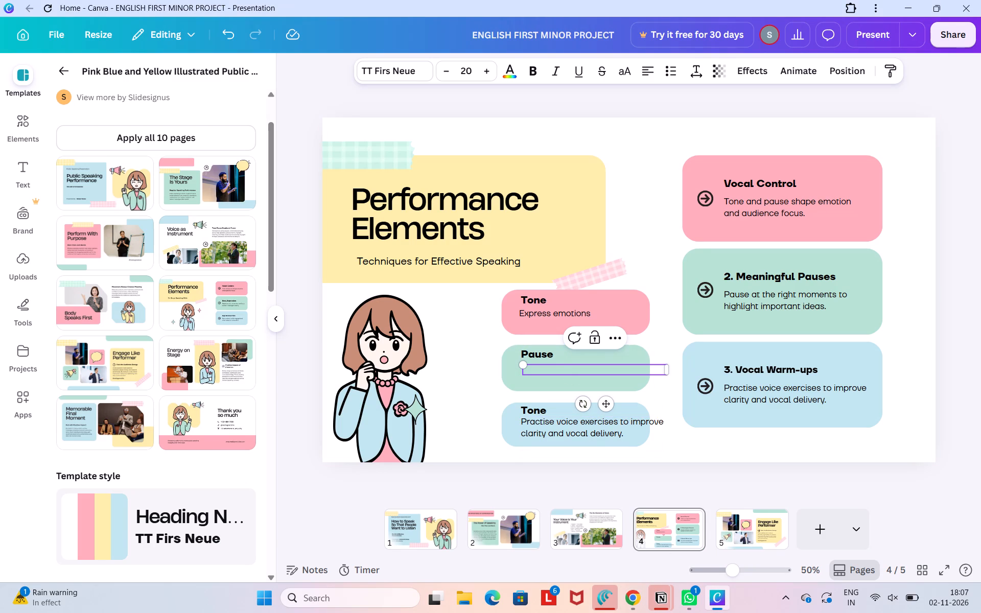
{"action": "type", "text": "Hi"}
{"action": "type", "text": "ghlight"}
{"action": "key", "text": "space"}
{"action": "type", "text": "Key"}
{"action": "key", "text": "space"}
{"action": "type", "text": "Ideas"}
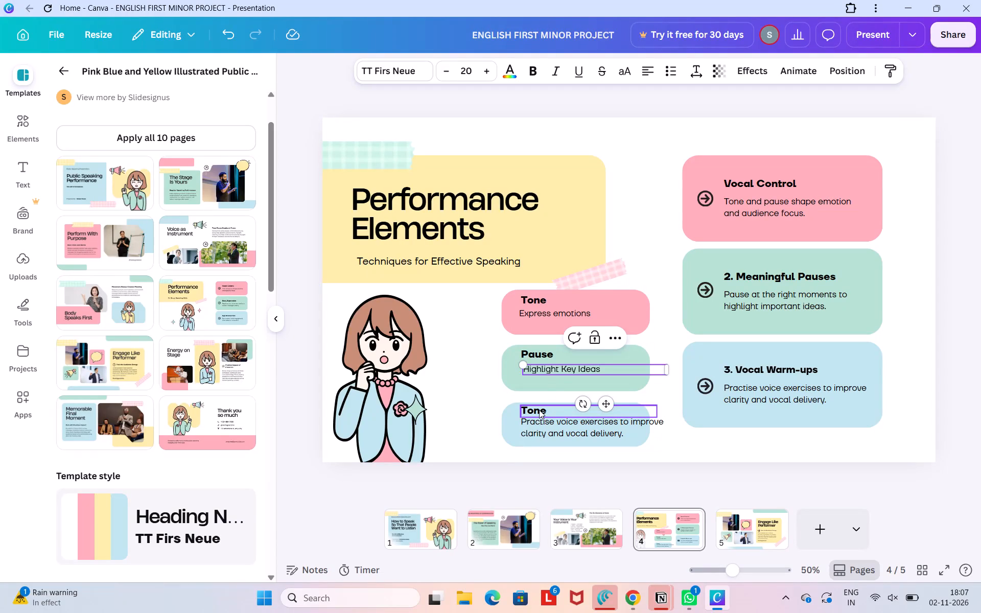
Check ChatGPT's suggestion for the blue box, and in Canva replace the small blue box's Tone heading with Practice.
{"action": "double_click", "coordinate": [539, 410]}
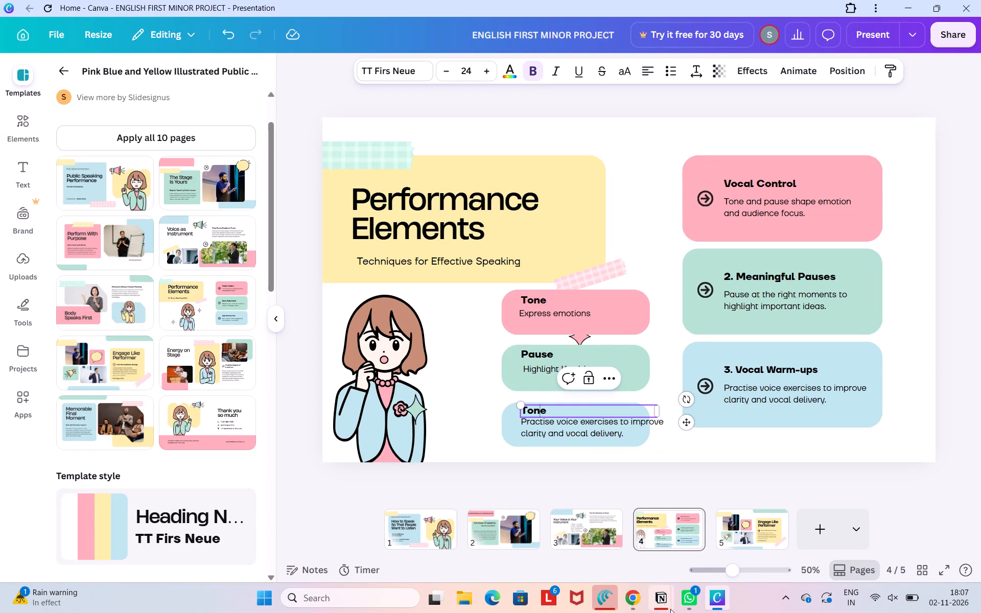
{"action": "left_click", "coordinate": [632, 596]}
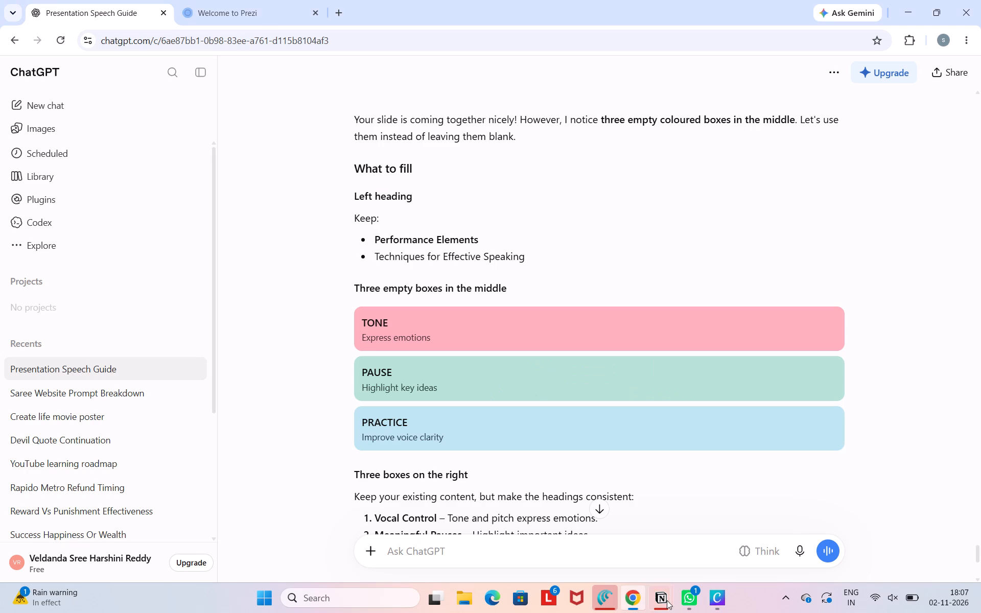
{"action": "left_click", "coordinate": [712, 602]}
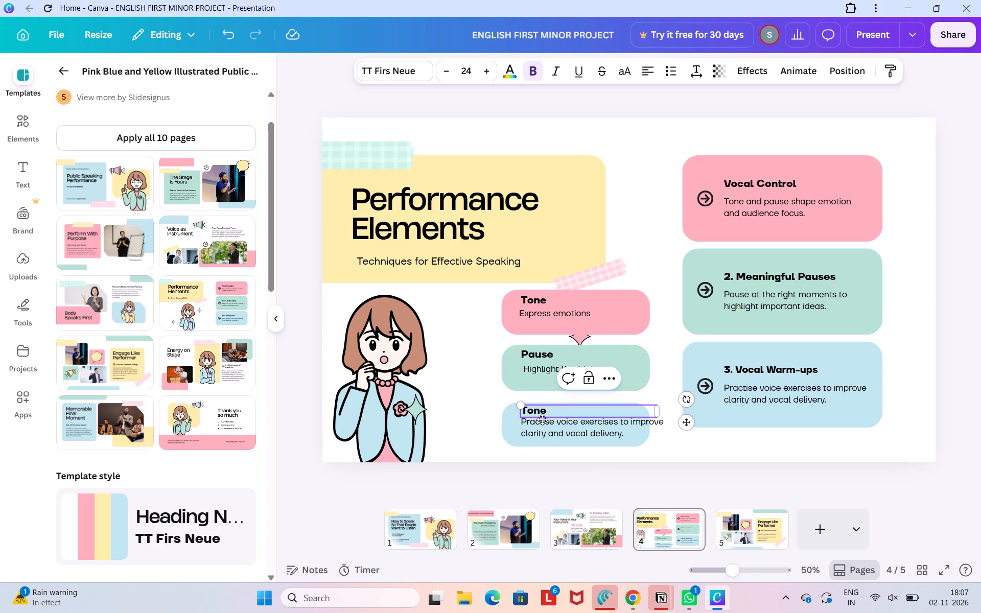
{"action": "double_click", "coordinate": [554, 413]}
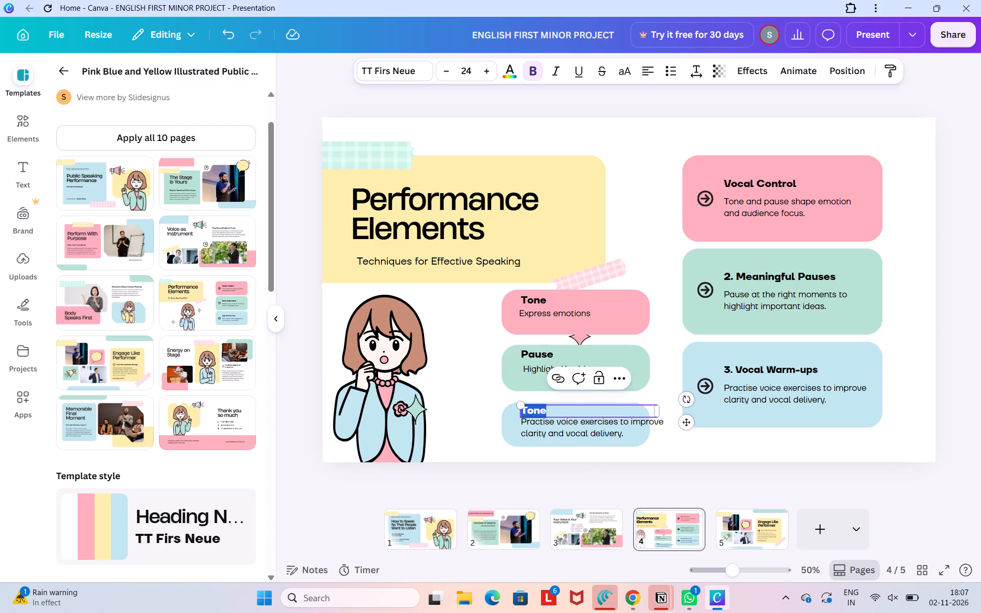
{"action": "key", "text": "BackSpace"}
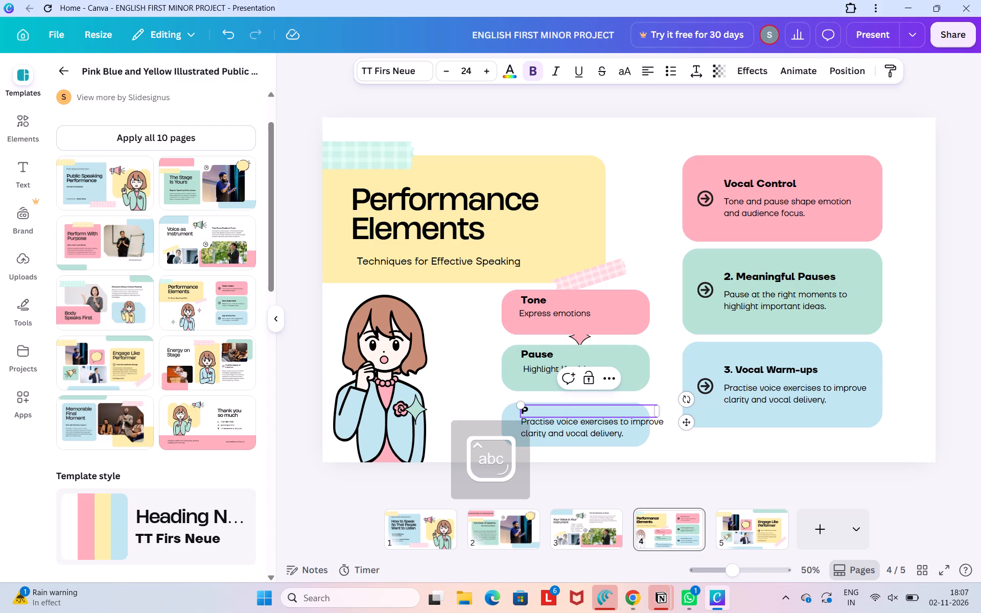
{"action": "type", "text": "ractice"}
Replace the description under Practice in the small blue box with Improve voice clarity, checking the wording in ChatGPT.
{"action": "double_click", "coordinate": [548, 429]}
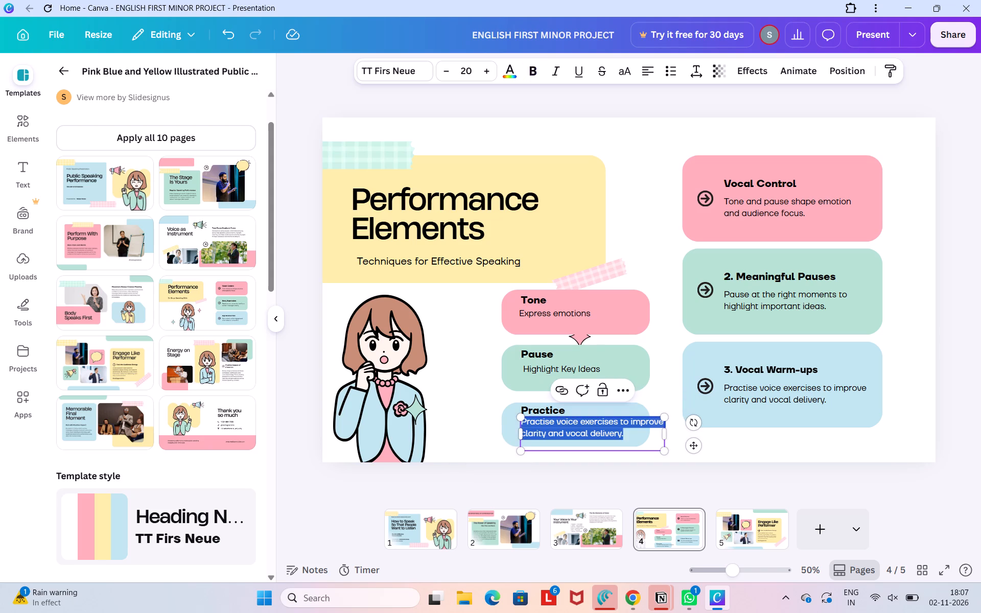
{"action": "key", "text": "BackSpace"}
{"action": "key", "text": "p"}
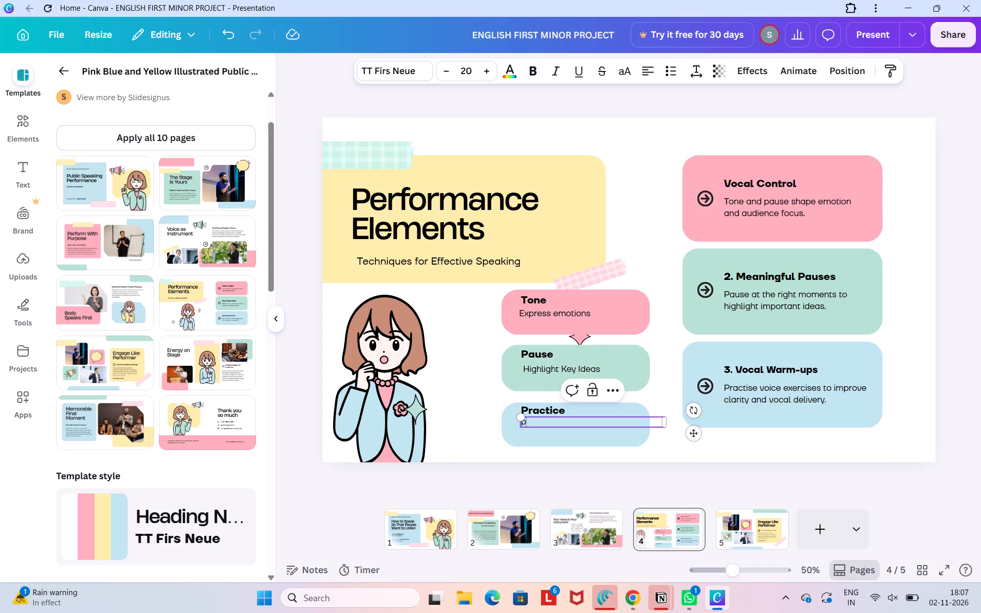
{"action": "left_click", "coordinate": [633, 598]}
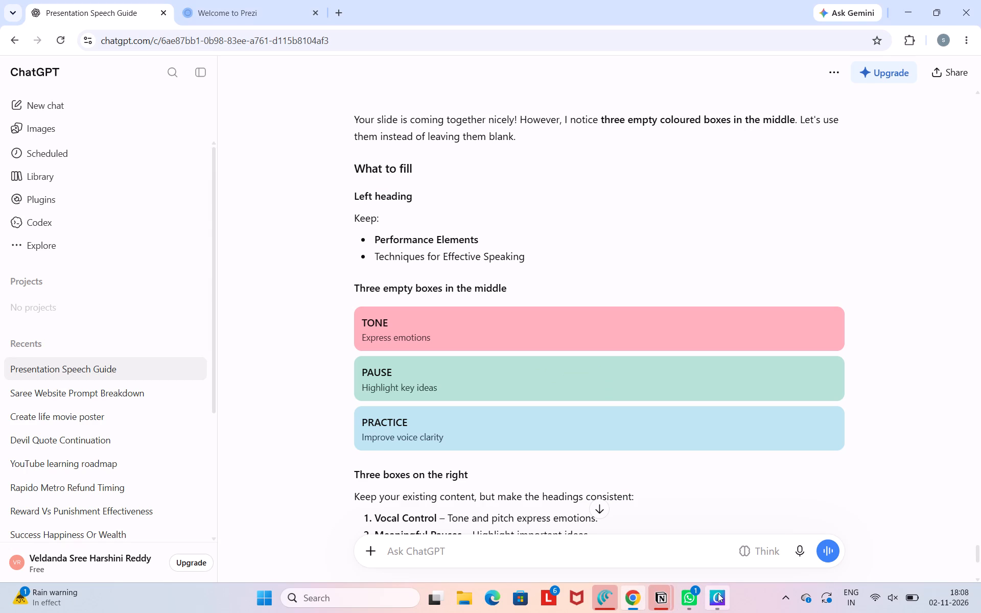
{"action": "left_click", "coordinate": [718, 593]}
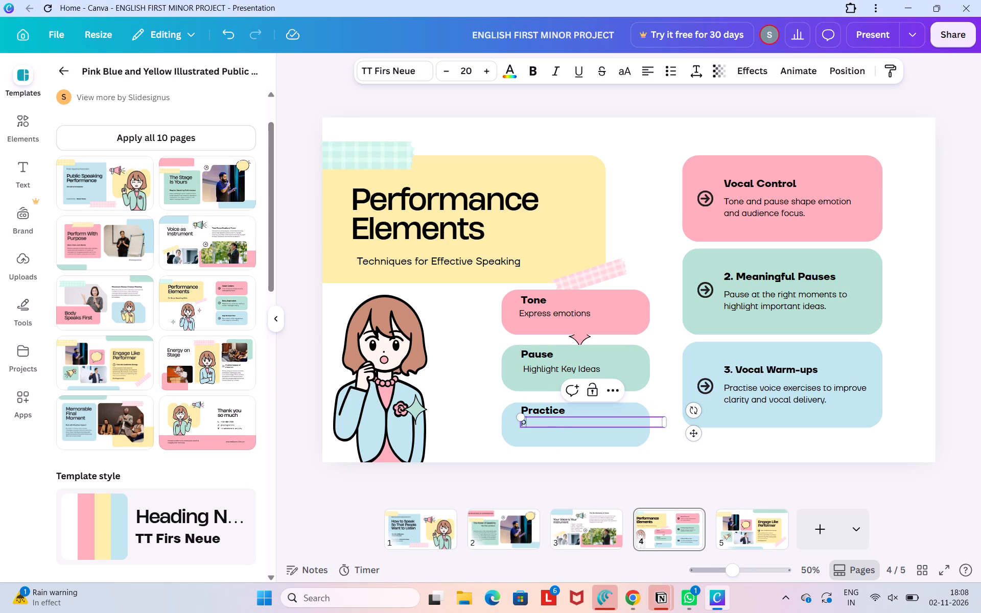
{"action": "left_click", "coordinate": [553, 426]}
{"action": "key", "text": "BackSpace"}
{"action": "type", "text": "Imp"}
{"action": "type", "text": "rove"}
{"action": "key", "text": "space"}
{"action": "type", "text": "voice clarity"}
Shift the small blue box slightly up and move its Improve voice clarity text a little lower under the Practice heading.
{"action": "left_click_drag", "start_coordinate": [548, 421], "coordinate": [571, 437]}
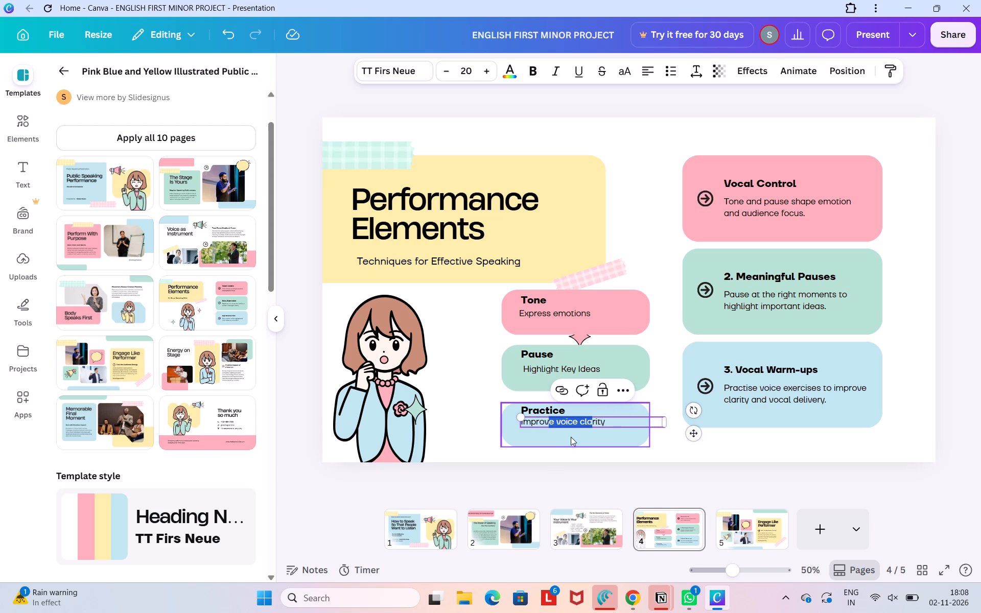
{"action": "left_click", "coordinate": [571, 437]}
{"action": "left_click_drag", "start_coordinate": [568, 423], "coordinate": [568, 431]}
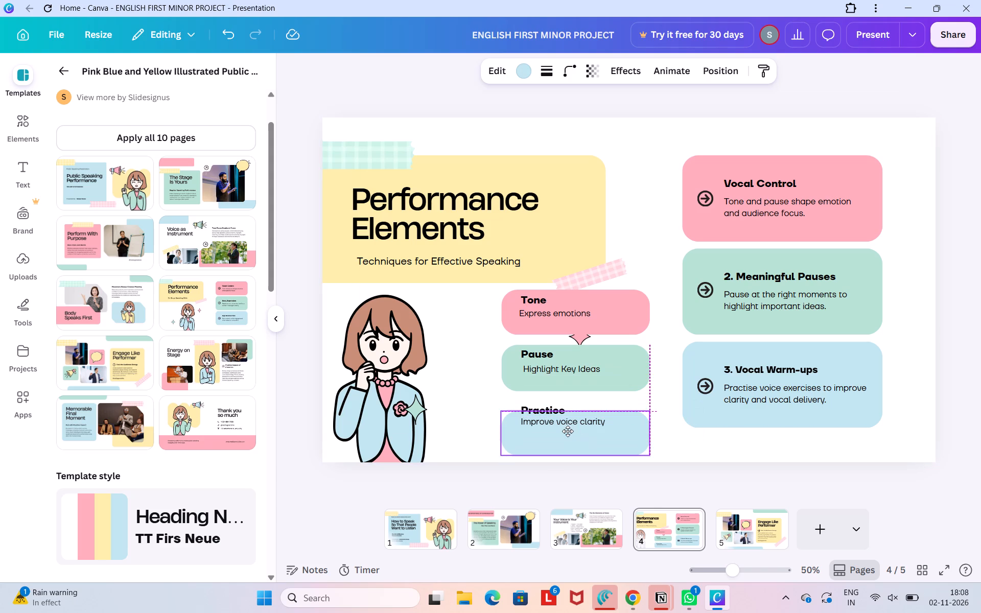
{"action": "left_click_drag", "start_coordinate": [568, 431], "coordinate": [568, 418]}
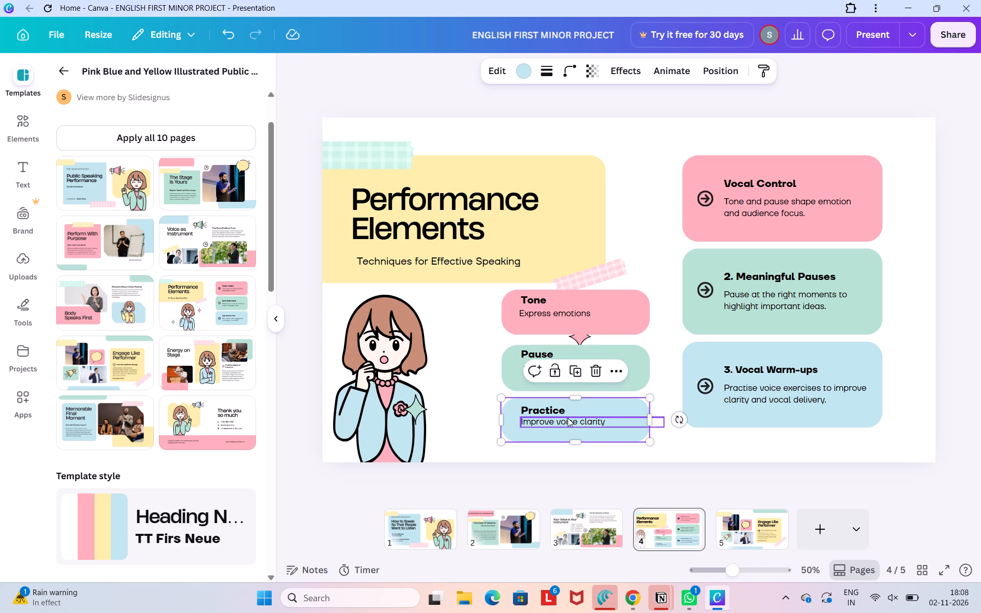
{"action": "left_click", "coordinate": [568, 424]}
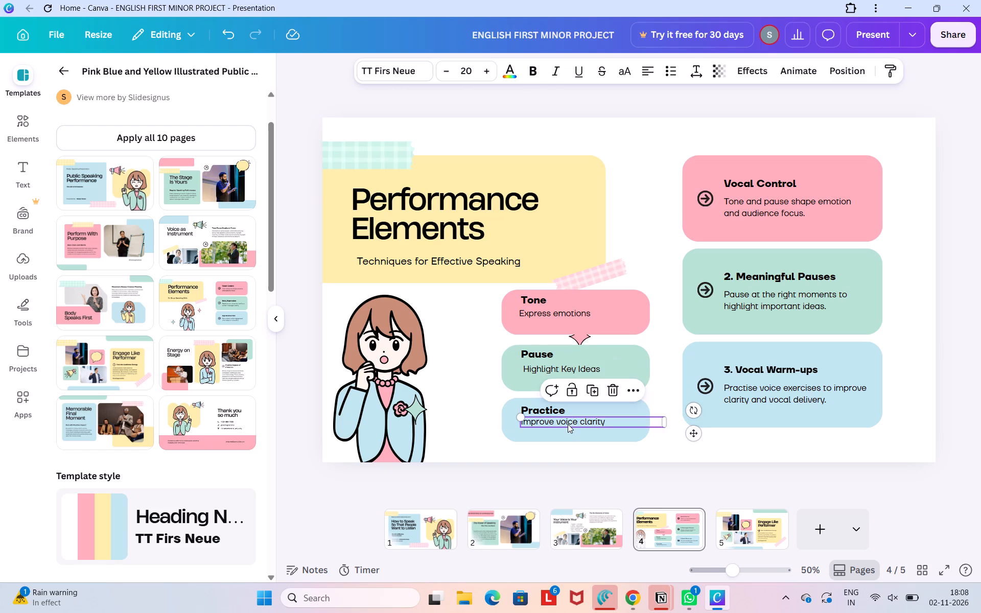
{"action": "left_click_drag", "start_coordinate": [568, 424], "coordinate": [571, 430]}
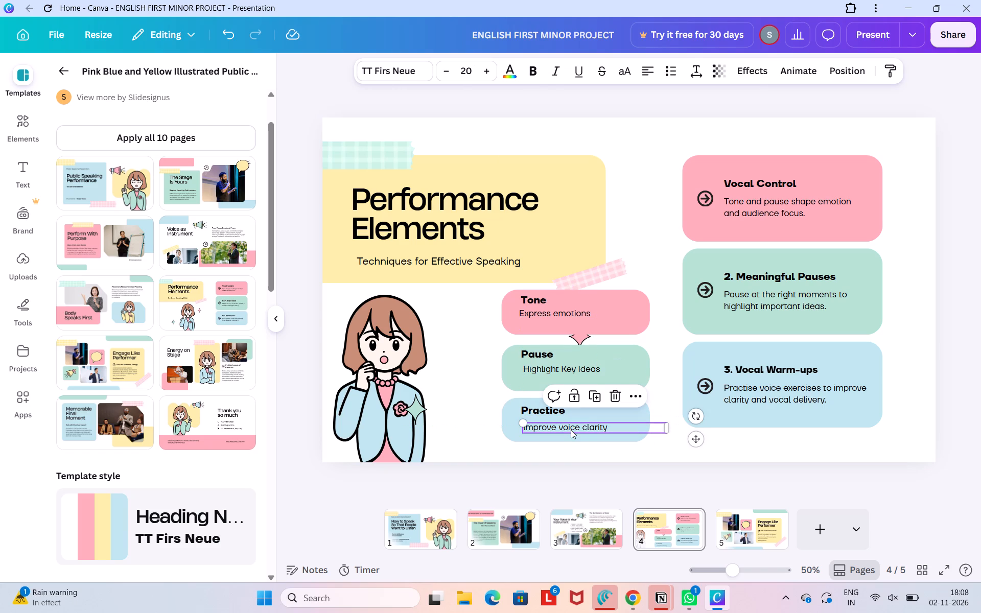
{"action": "left_click", "coordinate": [634, 485]}
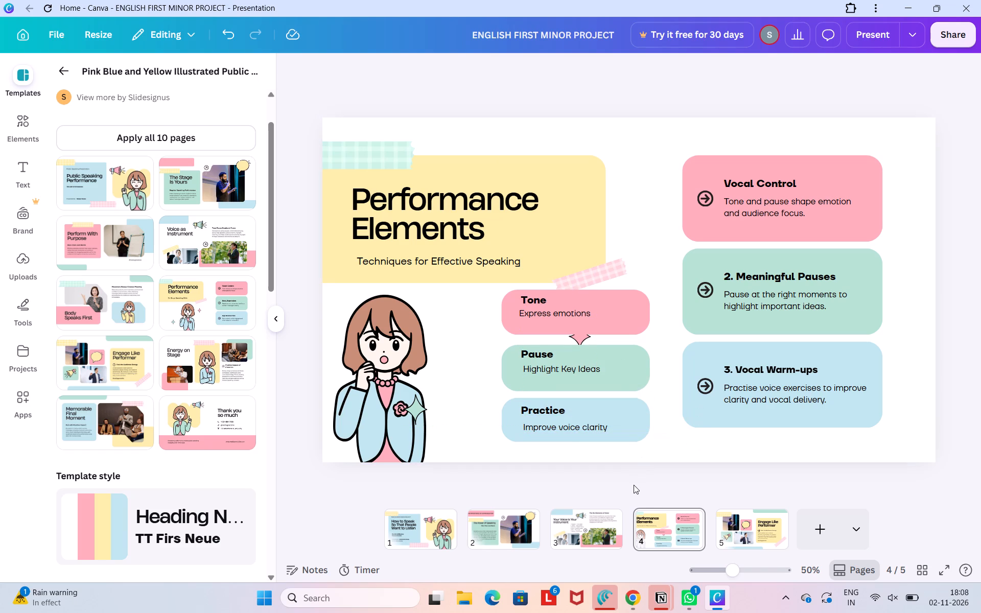
Nudge the Practice, Pause and Tone headings slightly down so each sits just above its description in the small boxes.
{"action": "left_click", "coordinate": [545, 411]}
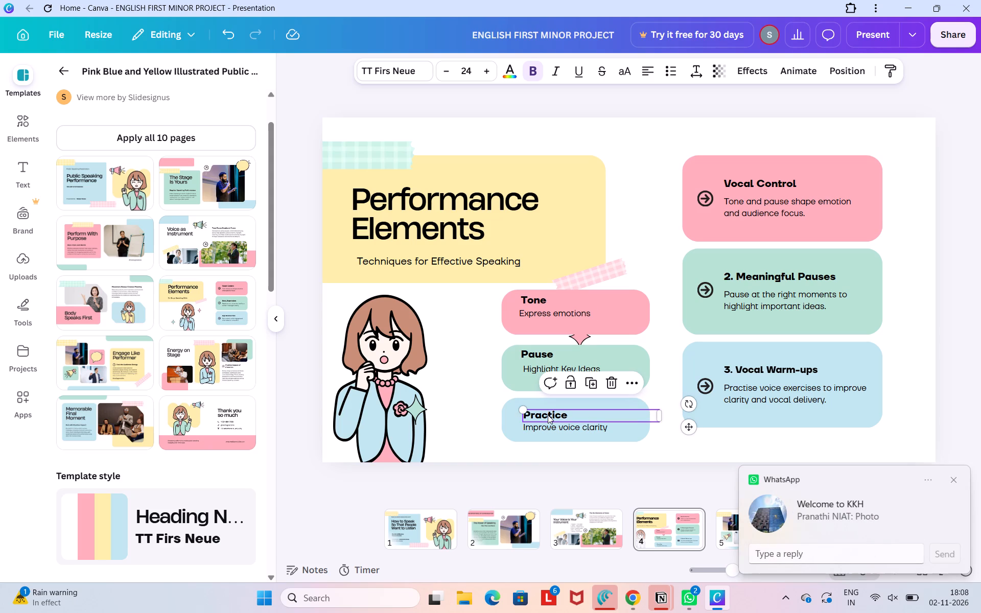
{"action": "left_click", "coordinate": [542, 470]}
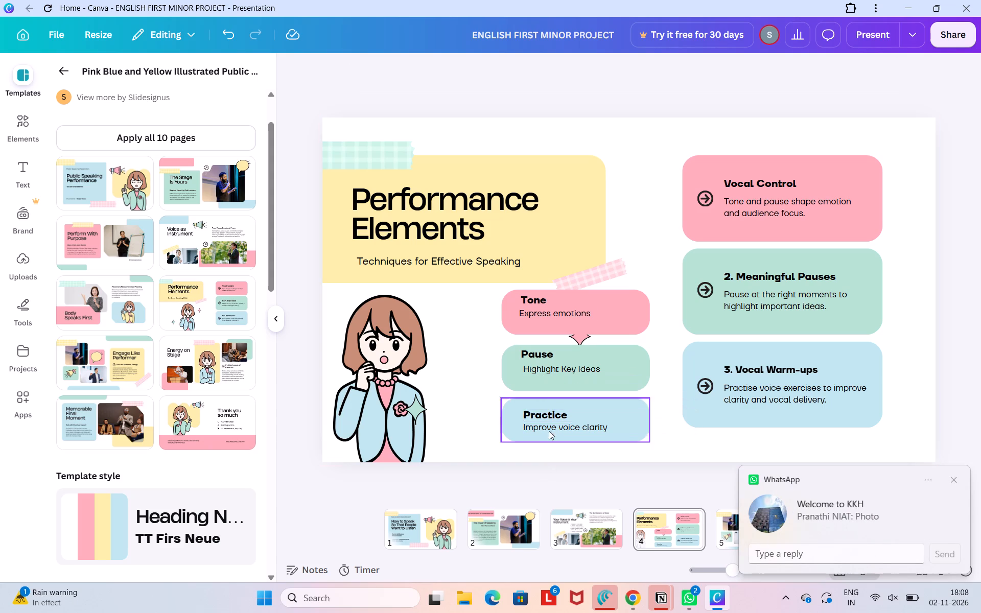
{"action": "left_click_drag", "start_coordinate": [544, 359], "coordinate": [544, 361]}
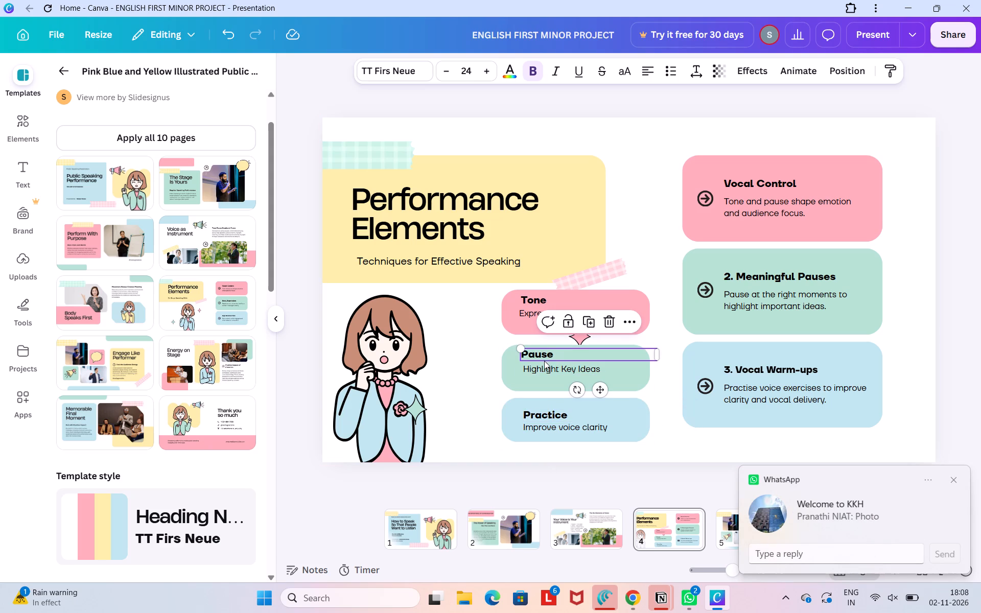
{"action": "left_click_drag", "start_coordinate": [544, 361], "coordinate": [546, 364]}
{"action": "left_click", "coordinate": [539, 486]}
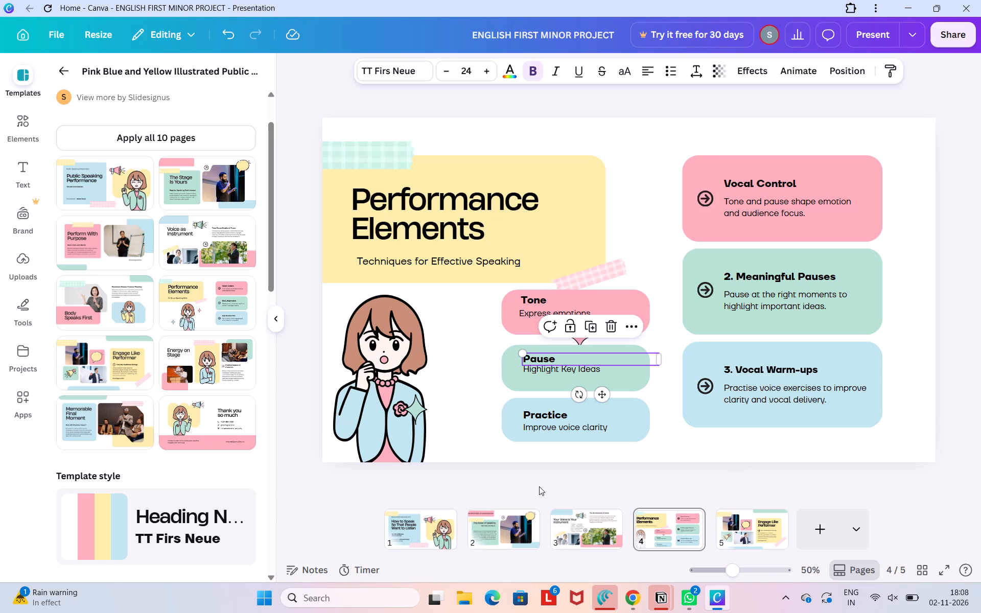
{"action": "left_click", "coordinate": [531, 306]}
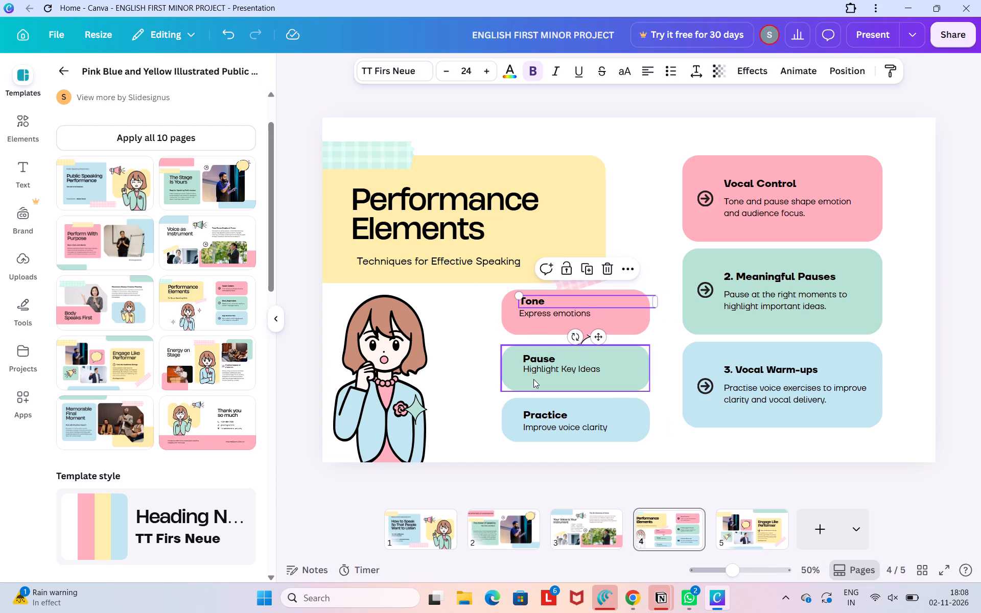
{"action": "left_click", "coordinate": [538, 357]}
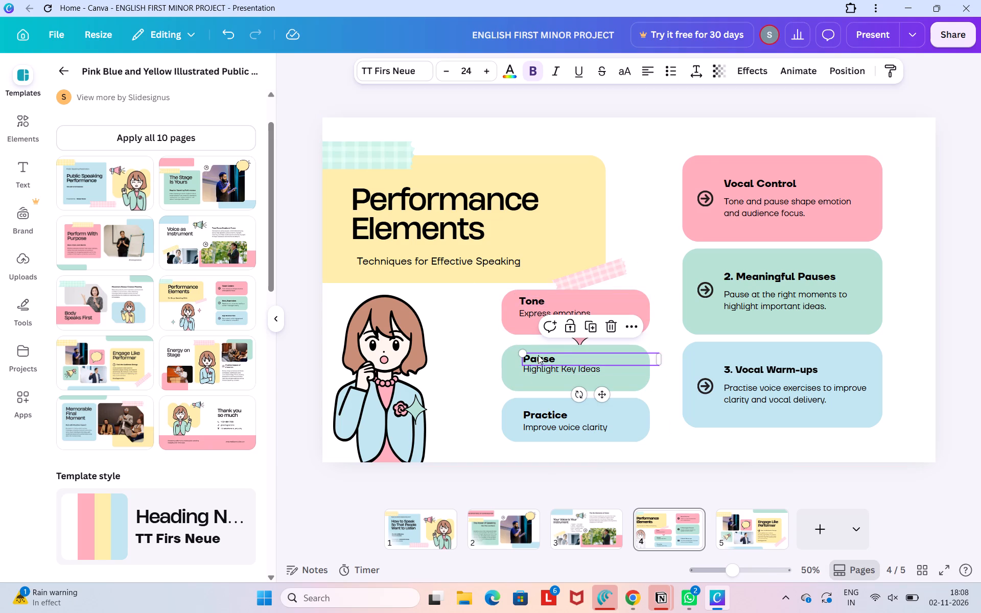
{"action": "left_click", "coordinate": [546, 471]}
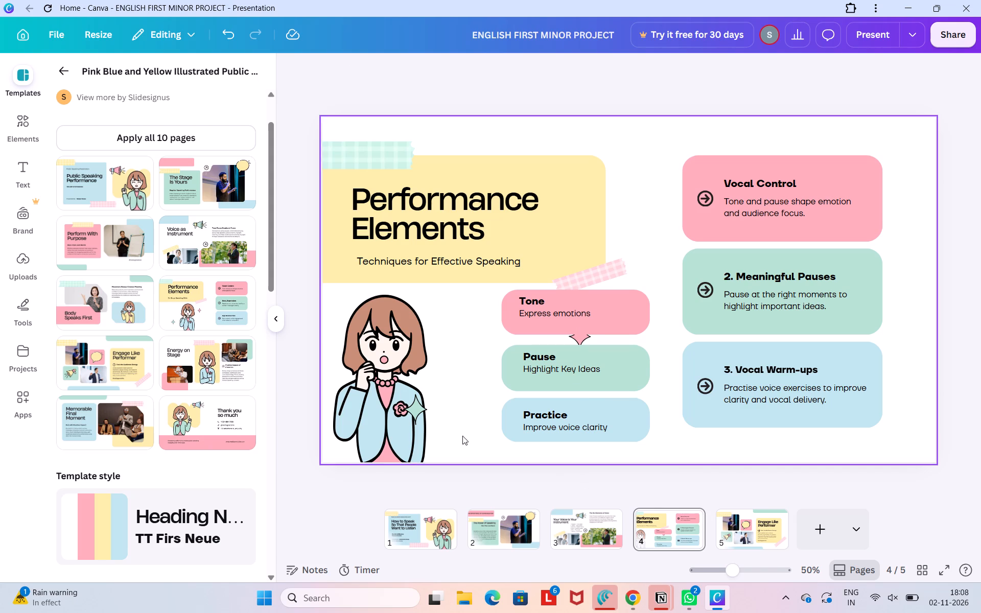
Move the woman illustration on slide 4 closer to the three small coloured boxes, with its base on the slide's bottom edge.
{"action": "left_click_drag", "start_coordinate": [388, 404], "coordinate": [438, 407]}
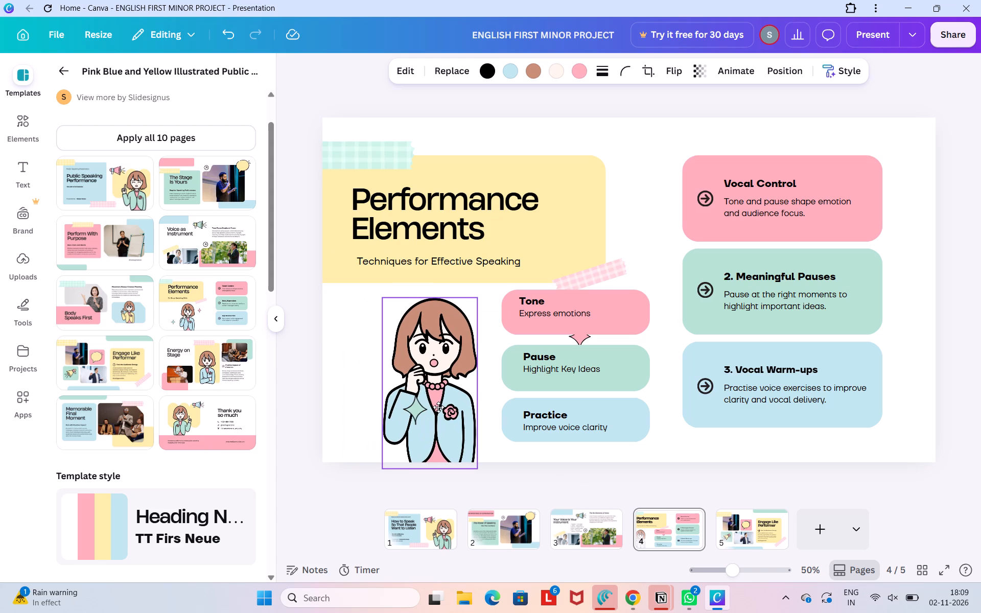
{"action": "left_click_drag", "start_coordinate": [438, 407], "coordinate": [436, 401]}
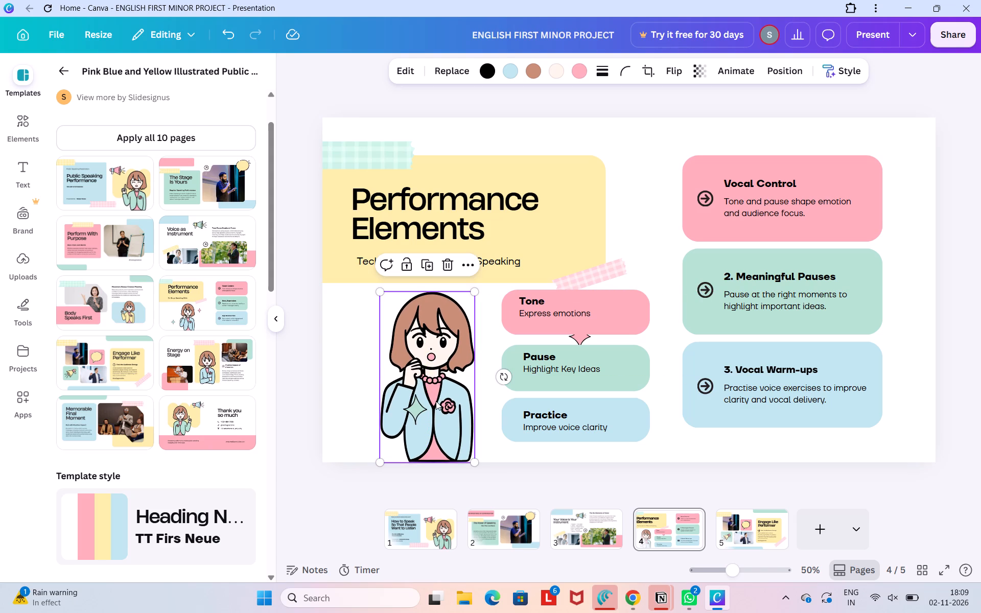
{"action": "left_click", "coordinate": [738, 522]}
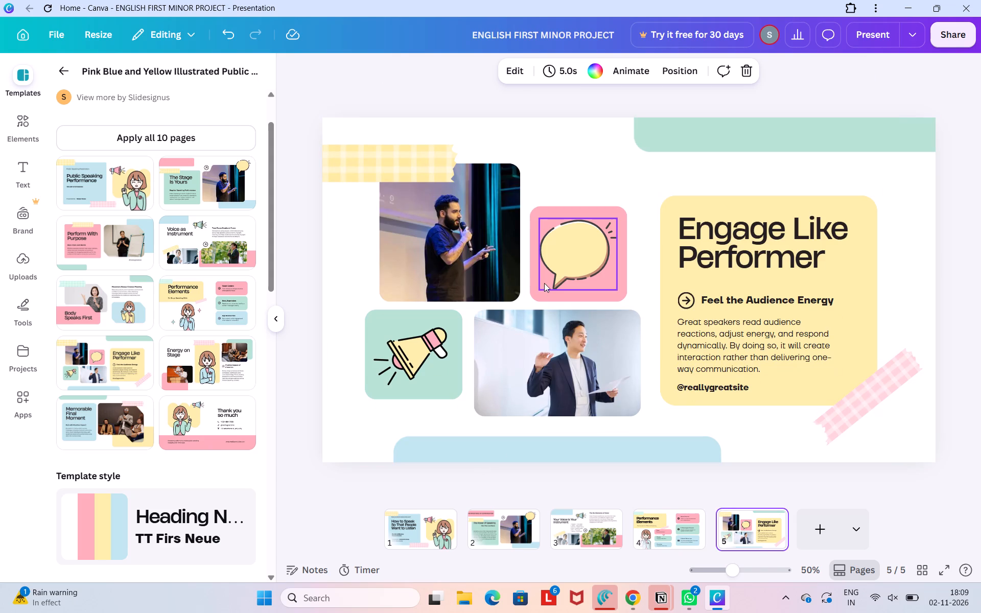
{"action": "key", "text": "shift+super+s"}
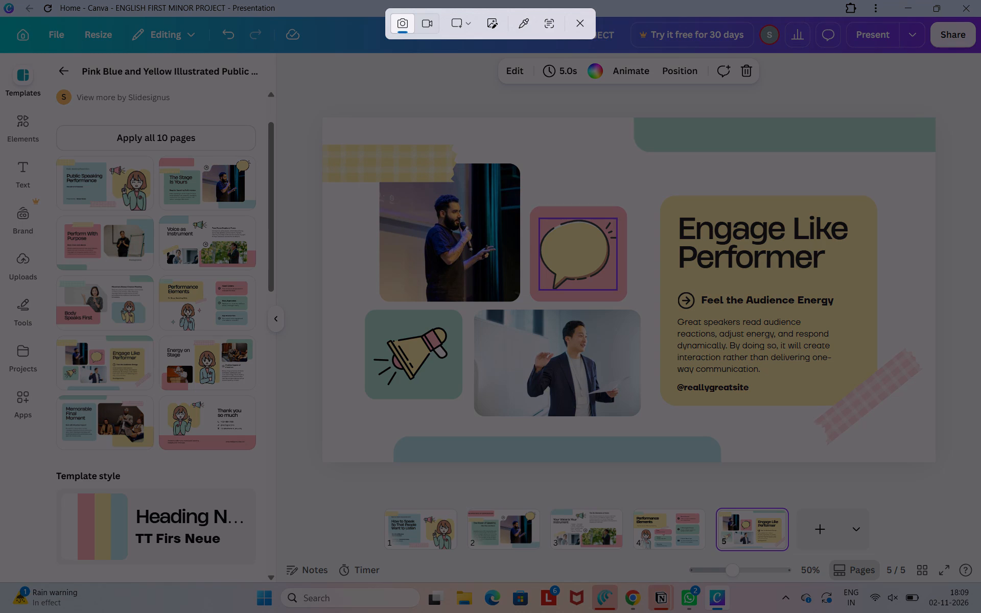
{"action": "left_click_drag", "start_coordinate": [296, 101], "coordinate": [980, 486]}
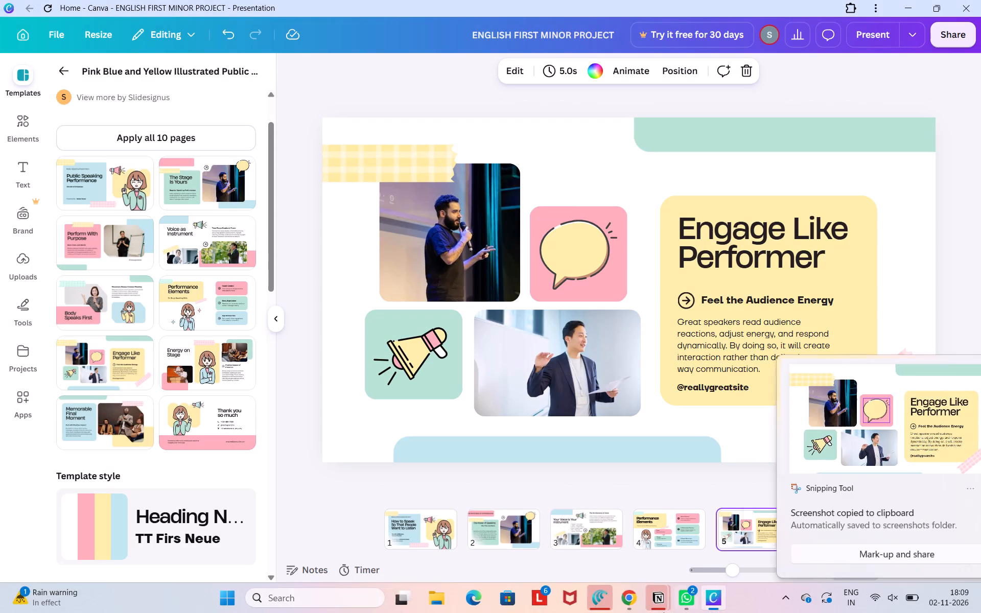
{"action": "left_click", "coordinate": [638, 602]}
{"action": "scroll", "coordinate": [552, 442], "scroll_direction": "down", "scroll_amount": 5}
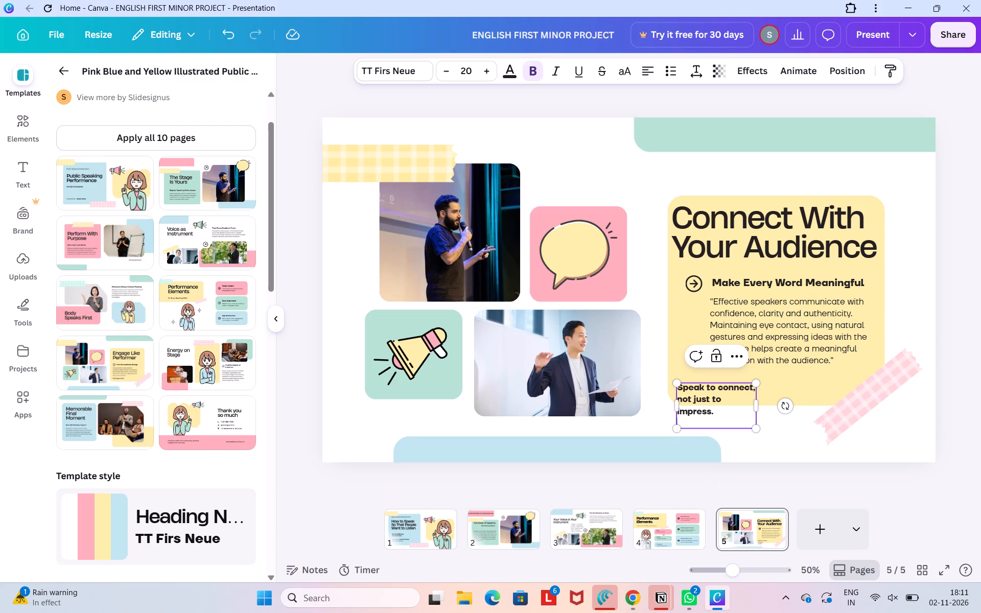
Widen the "Speak to connect, not just to impress." text box to fit one line and nudge it slightly right.
{"action": "left_click", "coordinate": [755, 407]}
{"action": "left_click_drag", "start_coordinate": [757, 407], "coordinate": [761, 405]}
{"action": "left_click_drag", "start_coordinate": [761, 405], "coordinate": [825, 382]}
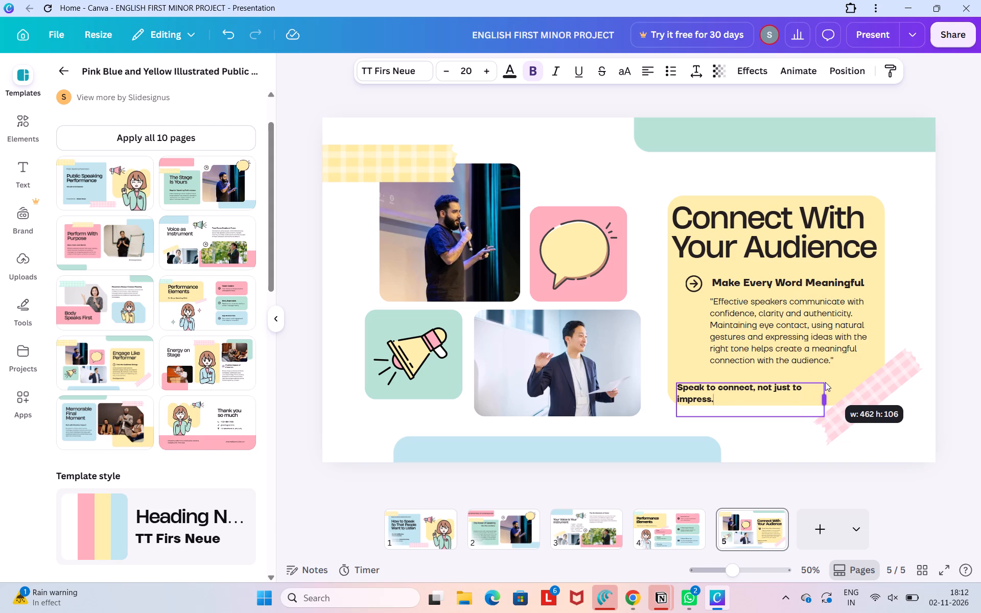
{"action": "left_click_drag", "start_coordinate": [825, 382], "coordinate": [827, 389]}
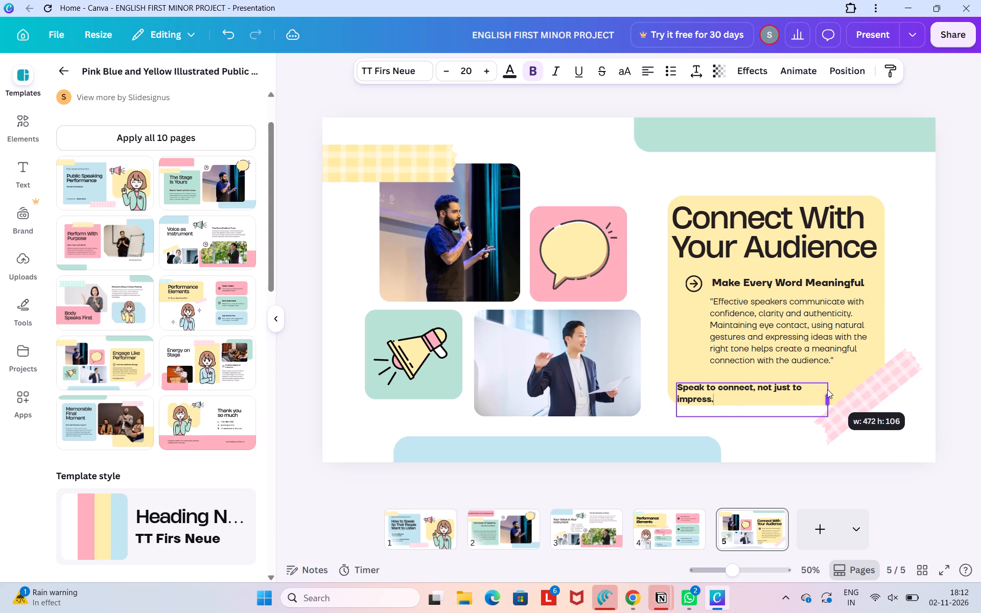
{"action": "left_click_drag", "start_coordinate": [827, 389], "coordinate": [812, 393]}
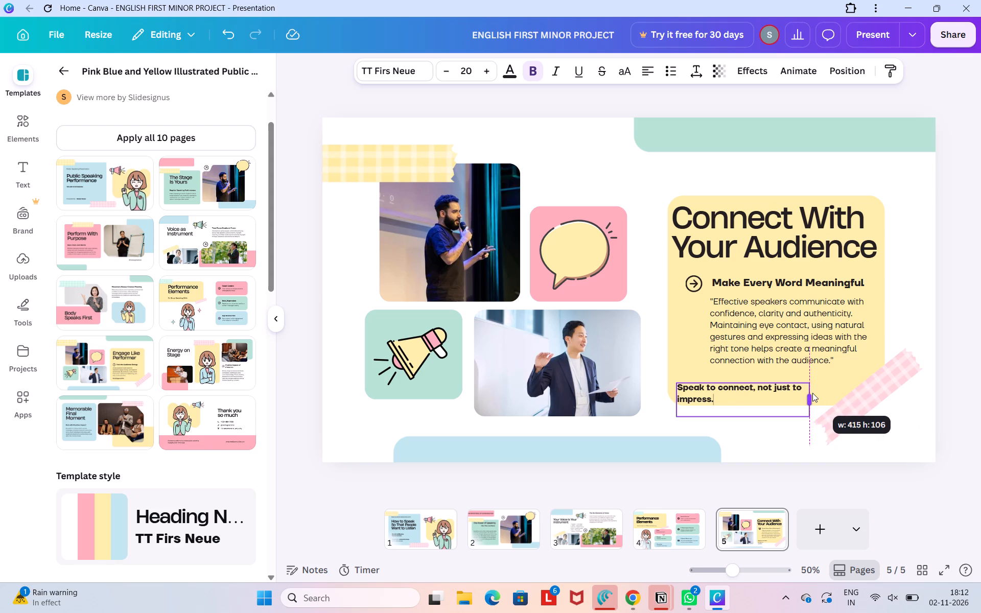
{"action": "left_click_drag", "start_coordinate": [812, 393], "coordinate": [846, 390]}
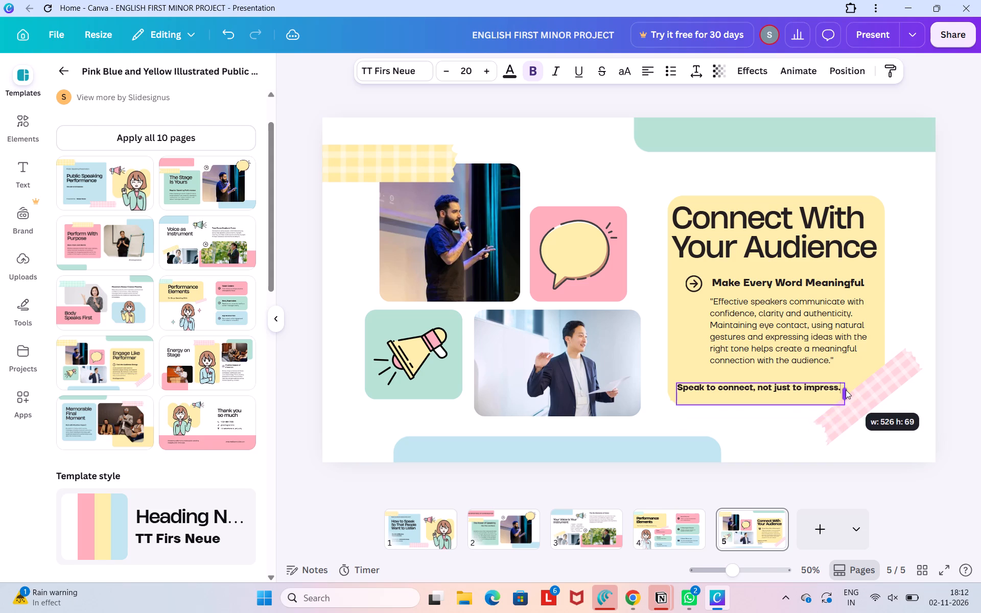
{"action": "left_click_drag", "start_coordinate": [846, 390], "coordinate": [847, 390]}
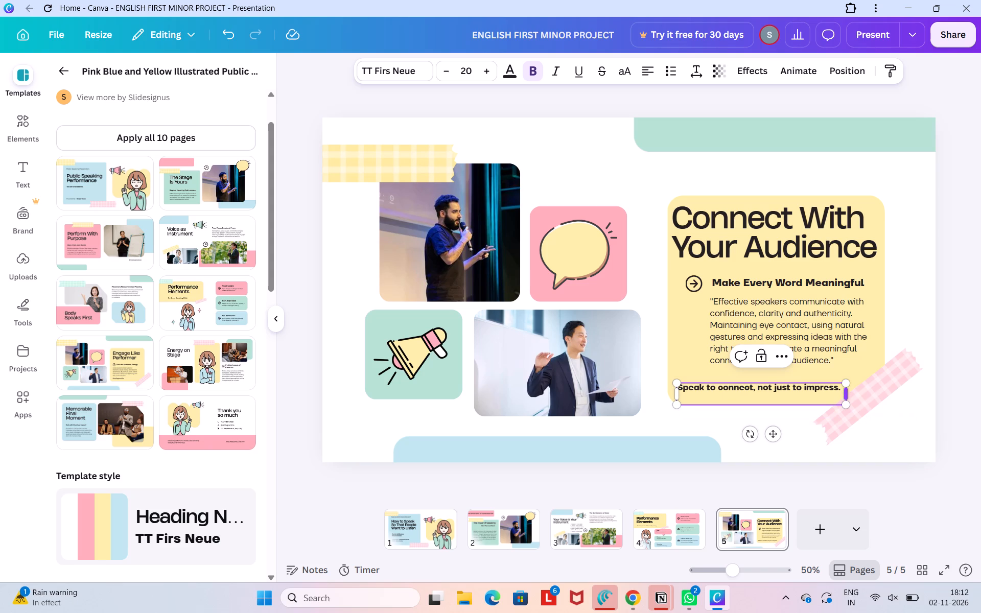
{"action": "left_click", "coordinate": [775, 434]}
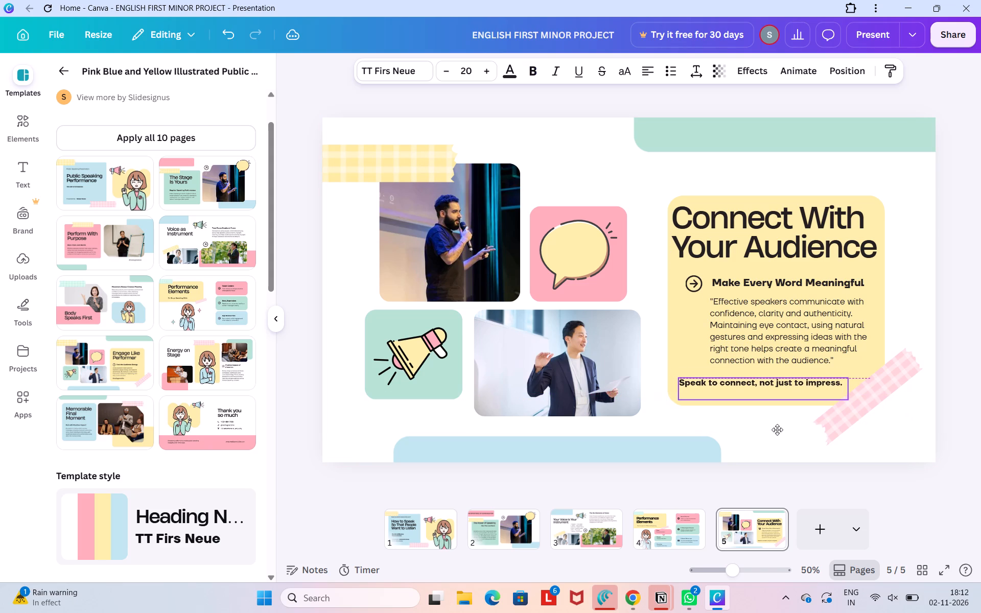
{"action": "left_click", "coordinate": [812, 440]}
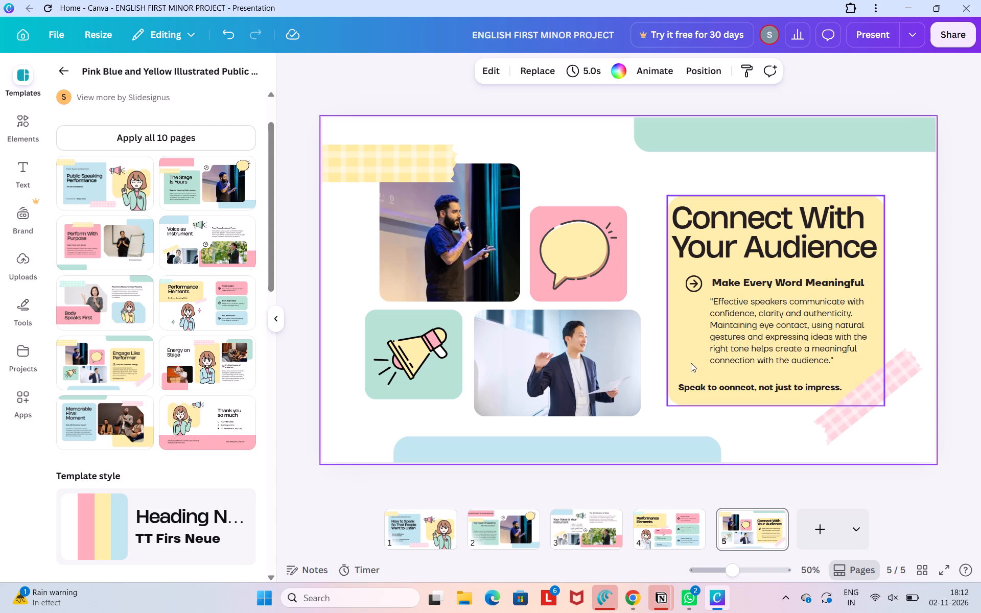
{"action": "left_click", "coordinate": [769, 481]}
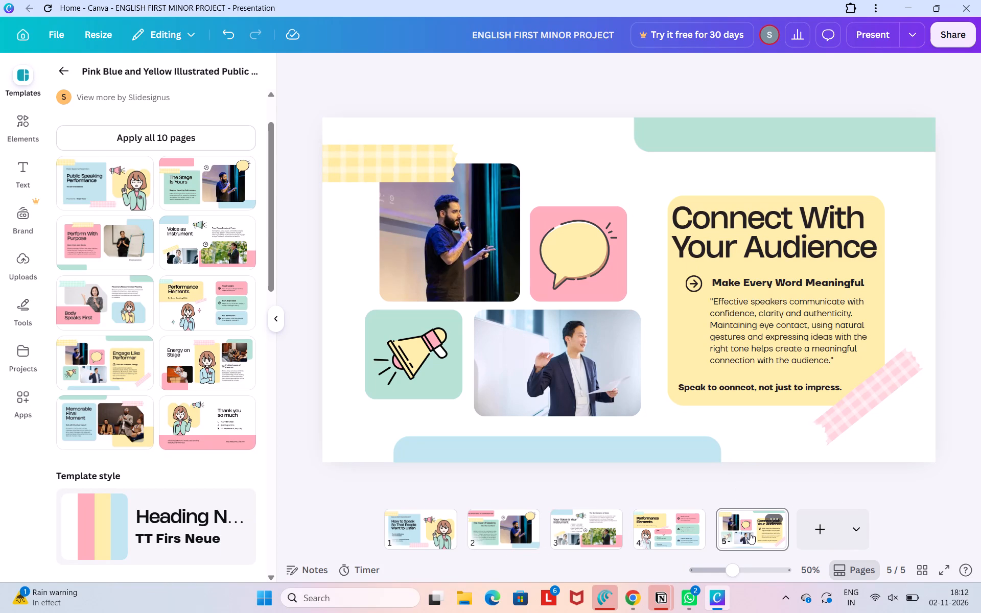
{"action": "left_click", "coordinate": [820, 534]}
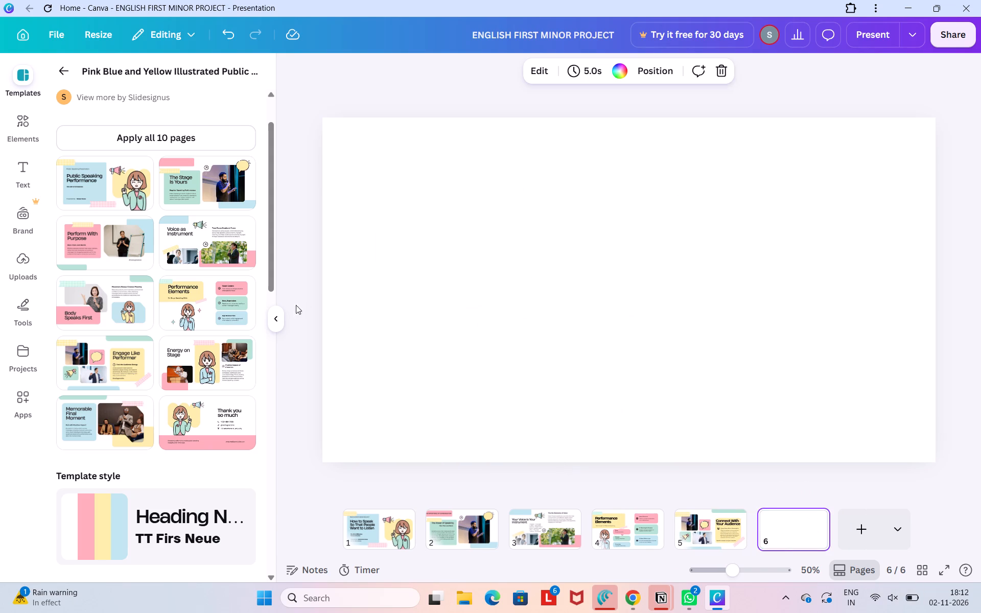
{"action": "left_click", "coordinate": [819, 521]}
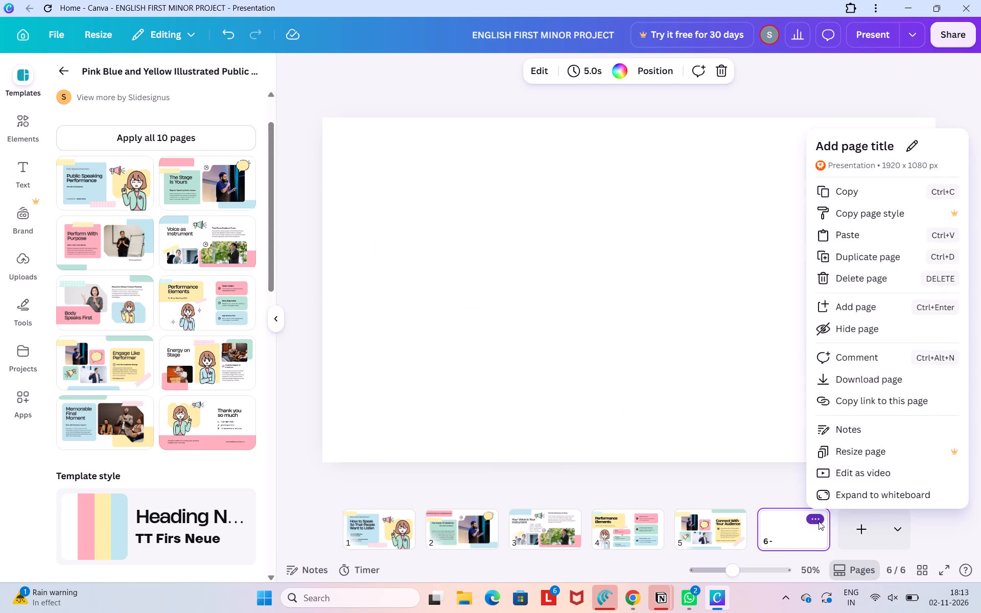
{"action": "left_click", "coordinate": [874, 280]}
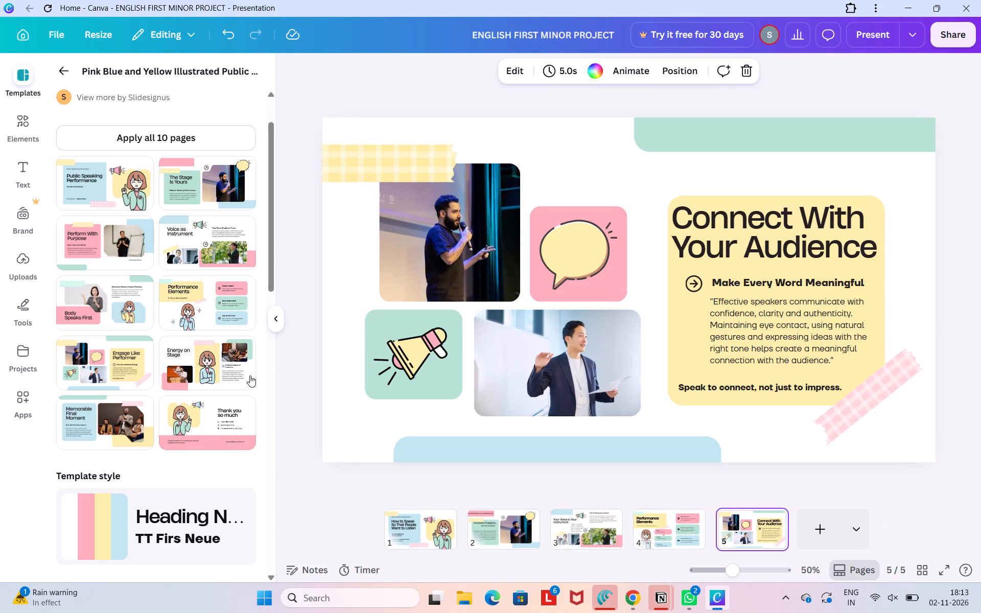
Add the Energy on Stage template page as a new page after slide 5.
{"action": "scroll", "coordinate": [161, 392], "scroll_direction": "down", "scroll_amount": 1}
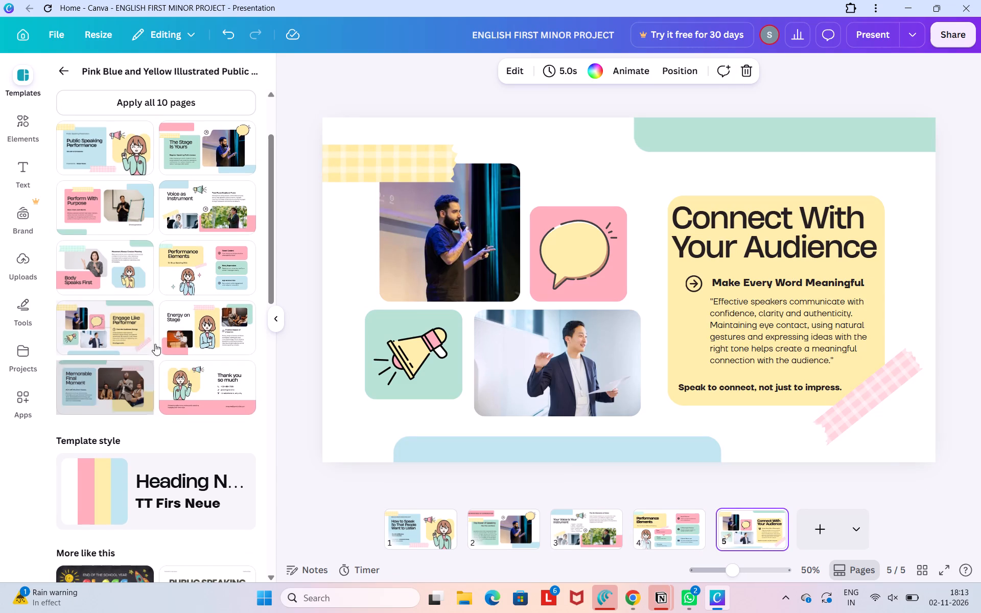
{"action": "left_click", "coordinate": [206, 320]}
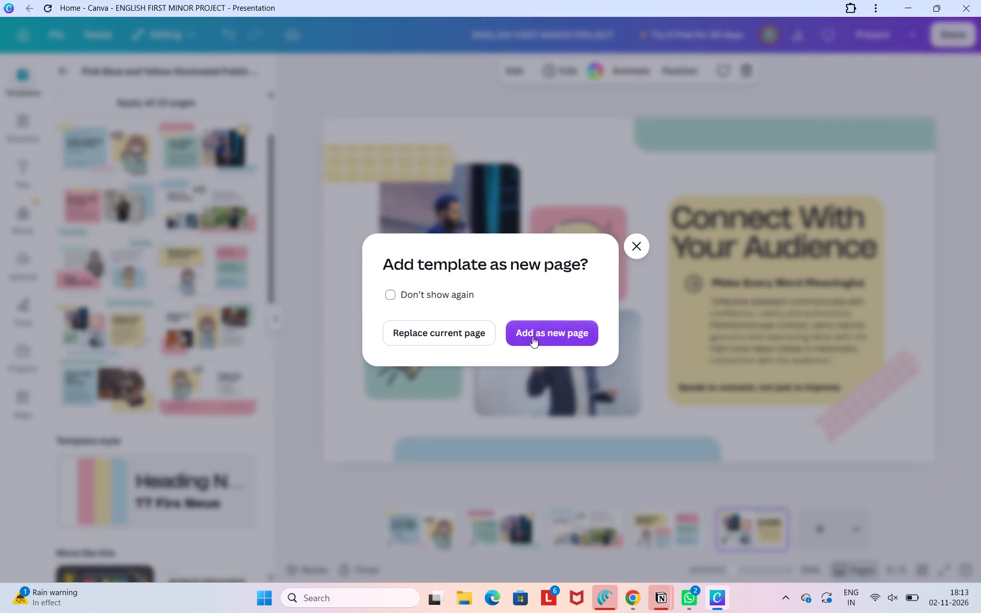
{"action": "left_click", "coordinate": [548, 333]}
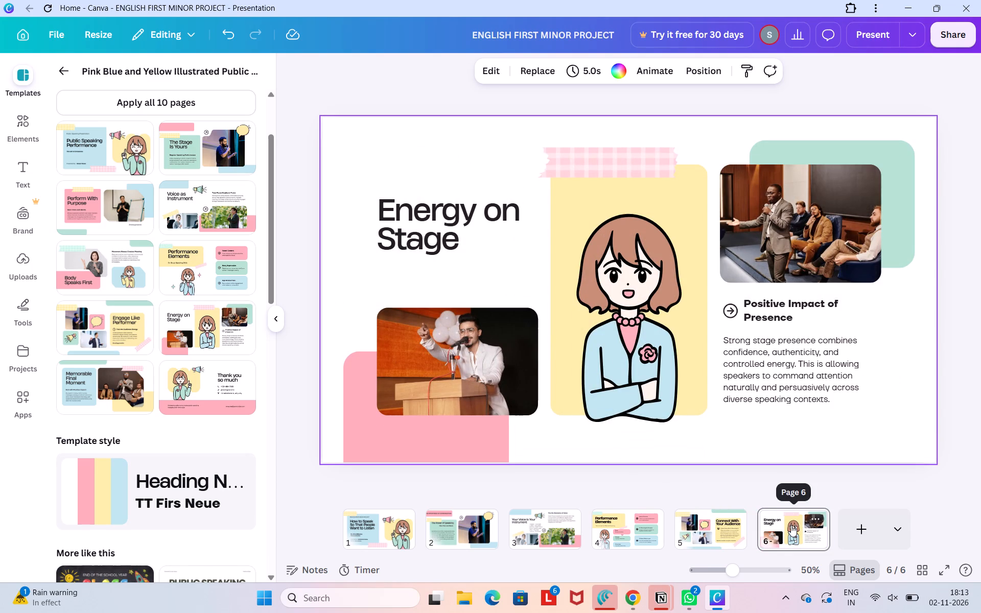
{"action": "key", "text": "shift+super+s"}
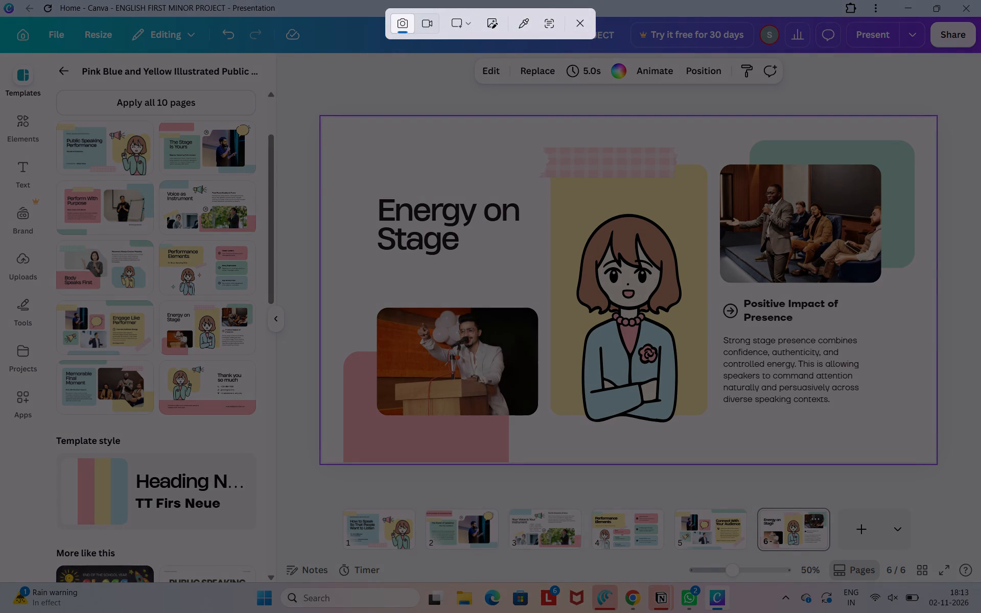
{"action": "left_click_drag", "start_coordinate": [298, 93], "coordinate": [980, 503]}
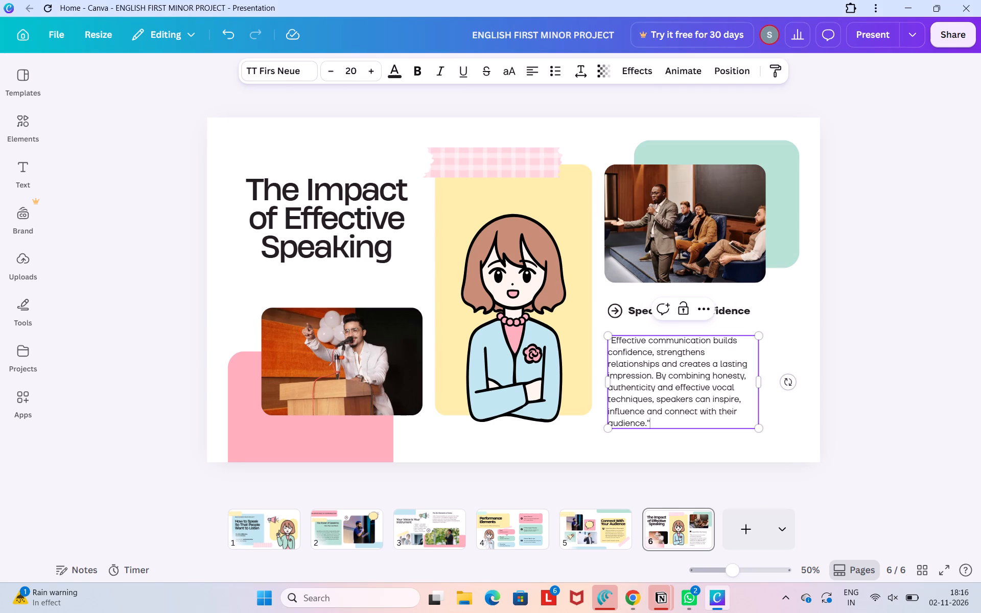
Move the new paragraph right and slightly up so its left edge aligns with the "Speak With Confidence" subheading.
{"action": "left_click", "coordinate": [684, 405]}
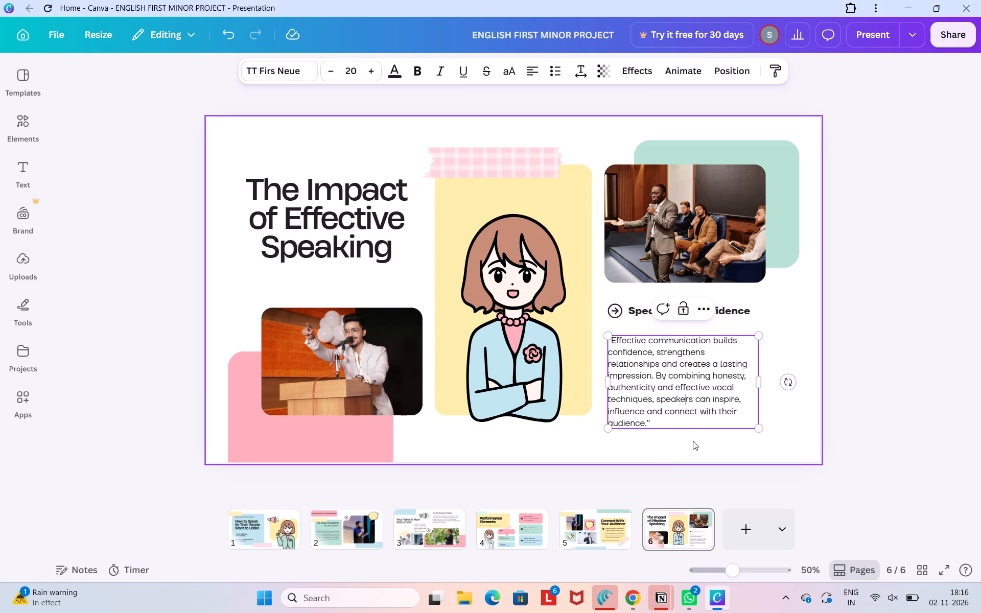
{"action": "left_click_drag", "start_coordinate": [675, 429], "coordinate": [689, 424]}
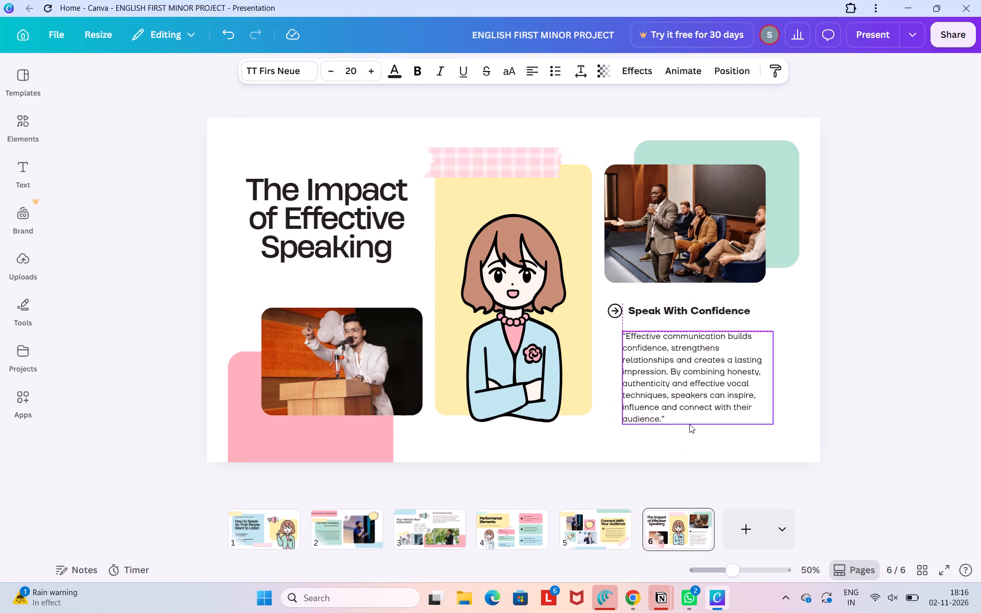
{"action": "left_click_drag", "start_coordinate": [689, 424], "coordinate": [691, 422]}
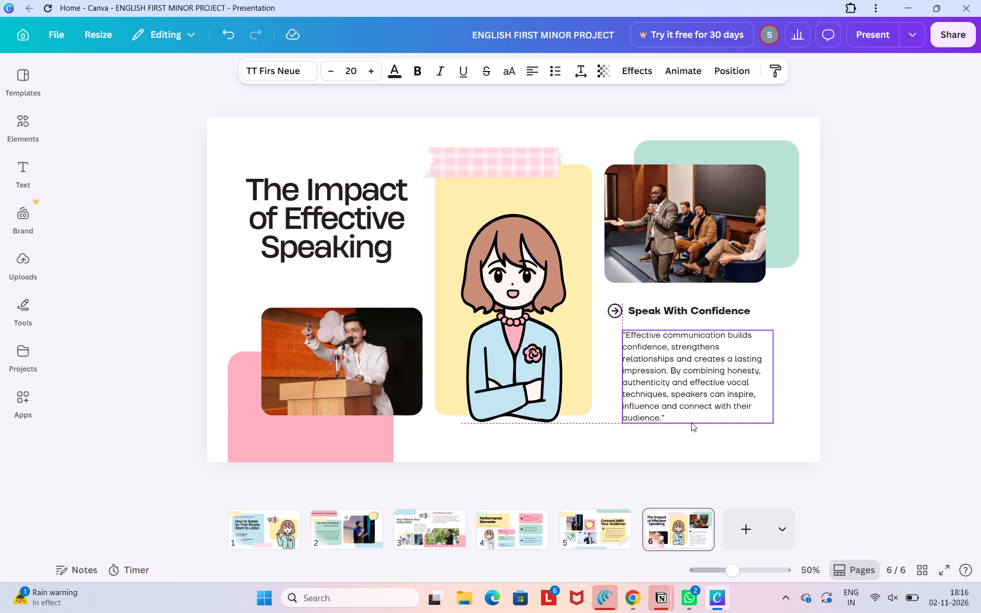
{"action": "left_click_drag", "start_coordinate": [691, 422], "coordinate": [695, 422]}
{"action": "left_click", "coordinate": [728, 456]}
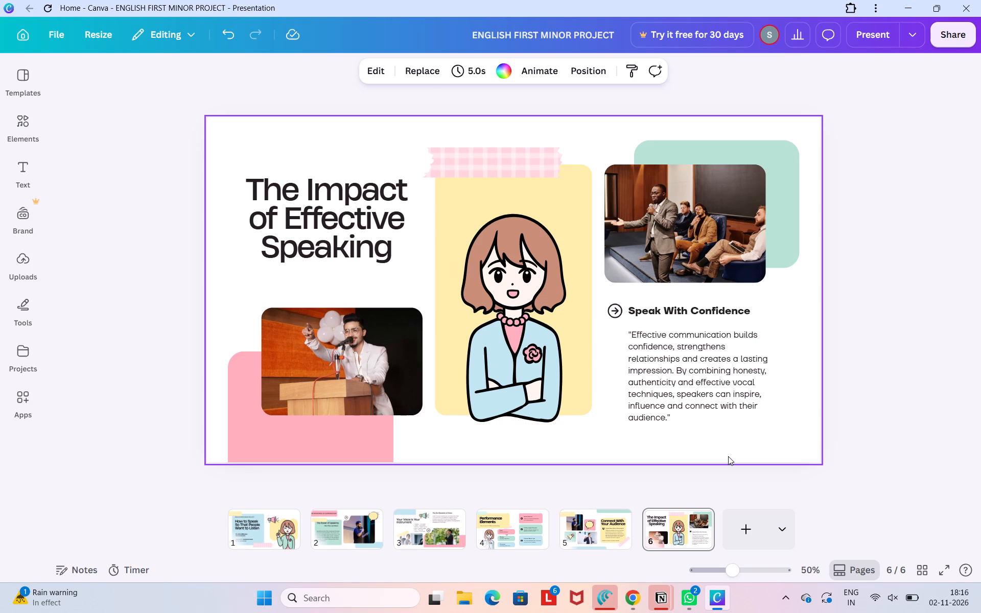
Increase the slide 6 paragraph's font size to 23, fine-tuning the text box scale to a size of 22.7.
{"action": "left_click", "coordinate": [680, 396]}
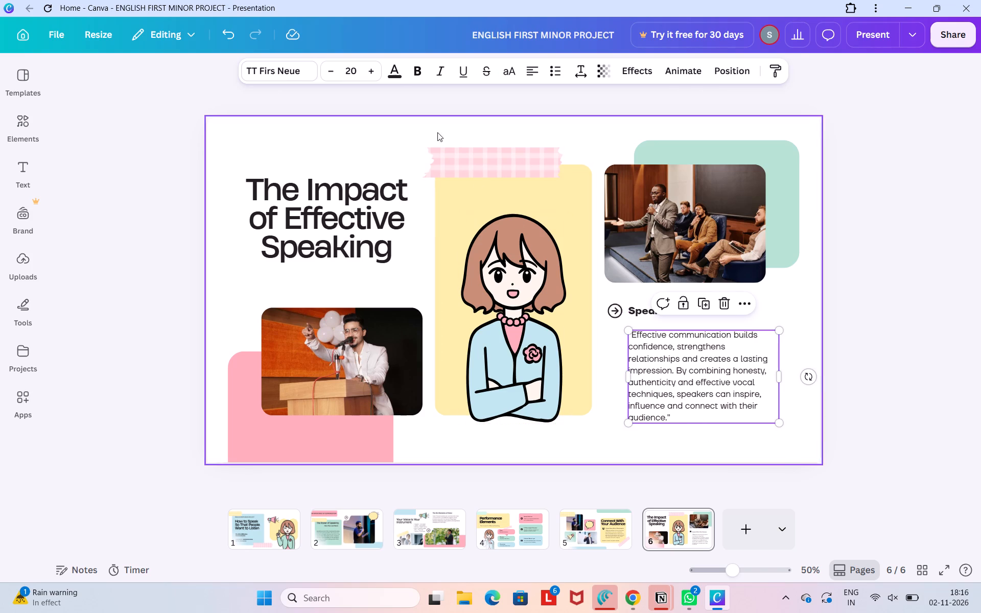
{"action": "left_click", "coordinate": [369, 72]}
{"action": "left_click", "coordinate": [369, 72]}
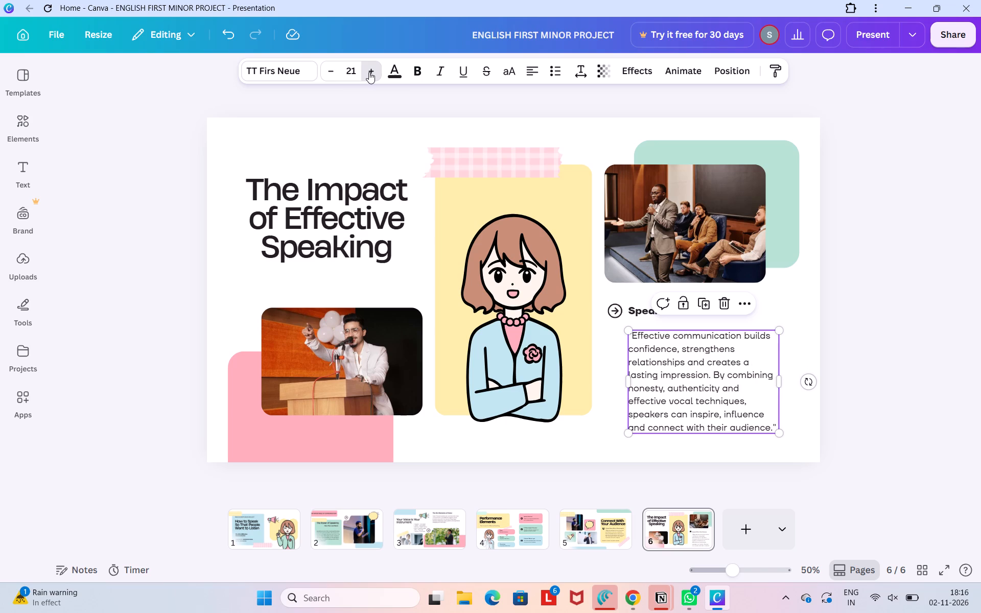
{"action": "left_click", "coordinate": [369, 72]}
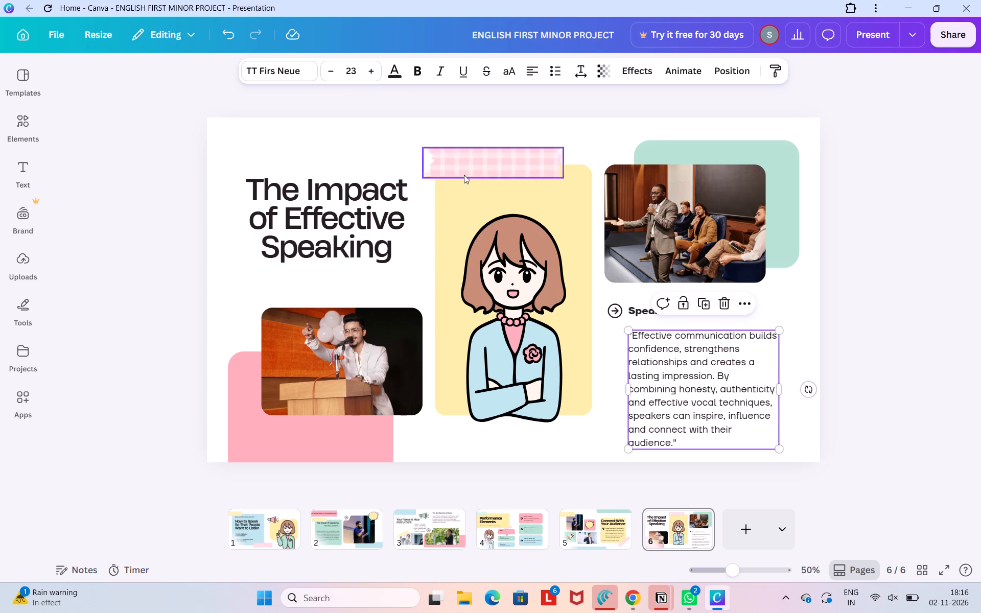
{"action": "left_click", "coordinate": [671, 375]}
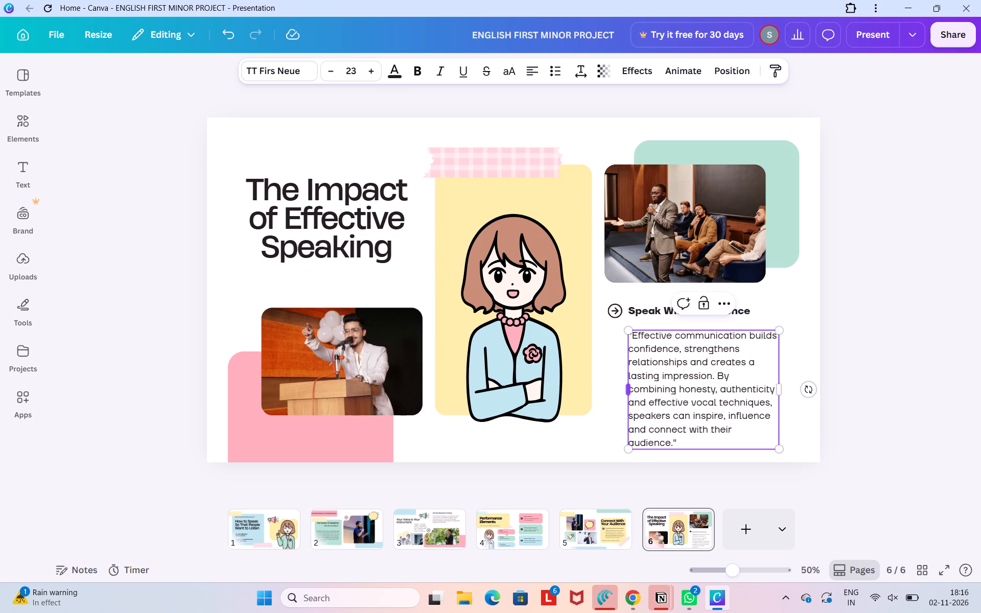
{"action": "left_click_drag", "start_coordinate": [624, 330], "coordinate": [619, 330]}
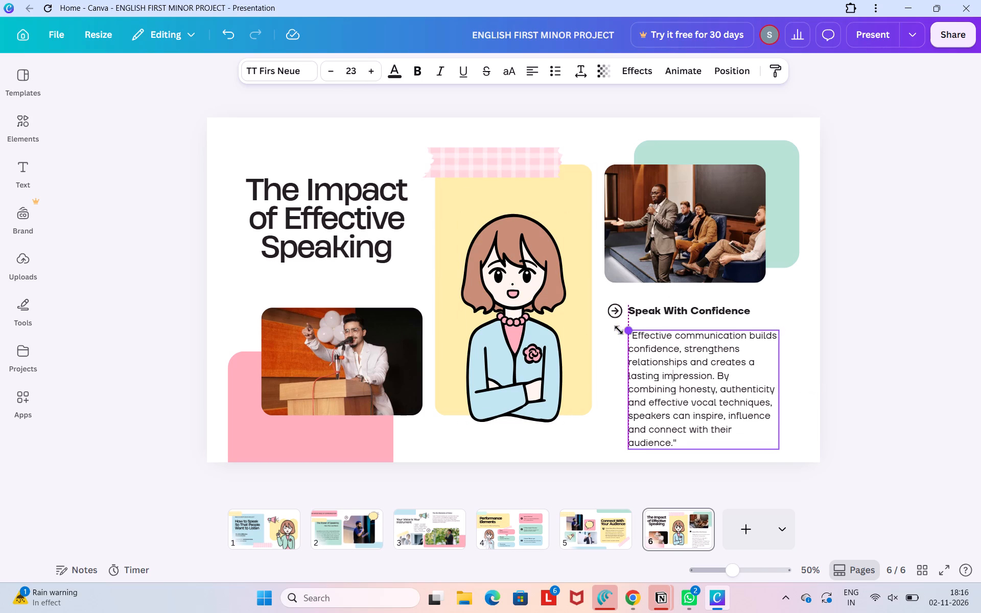
{"action": "left_click_drag", "start_coordinate": [619, 330], "coordinate": [610, 333]}
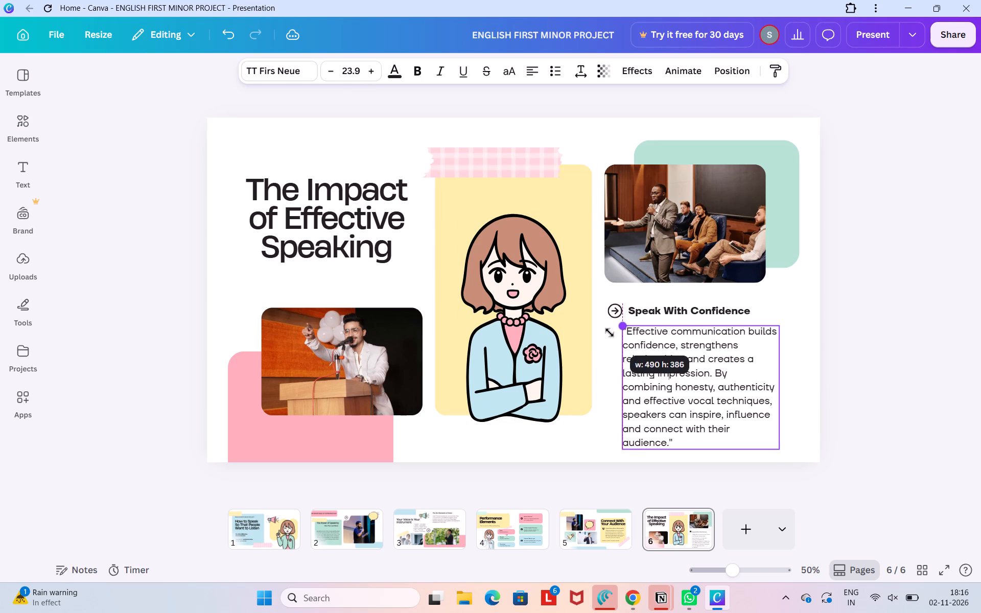
{"action": "left_click_drag", "start_coordinate": [610, 333], "coordinate": [618, 341]}
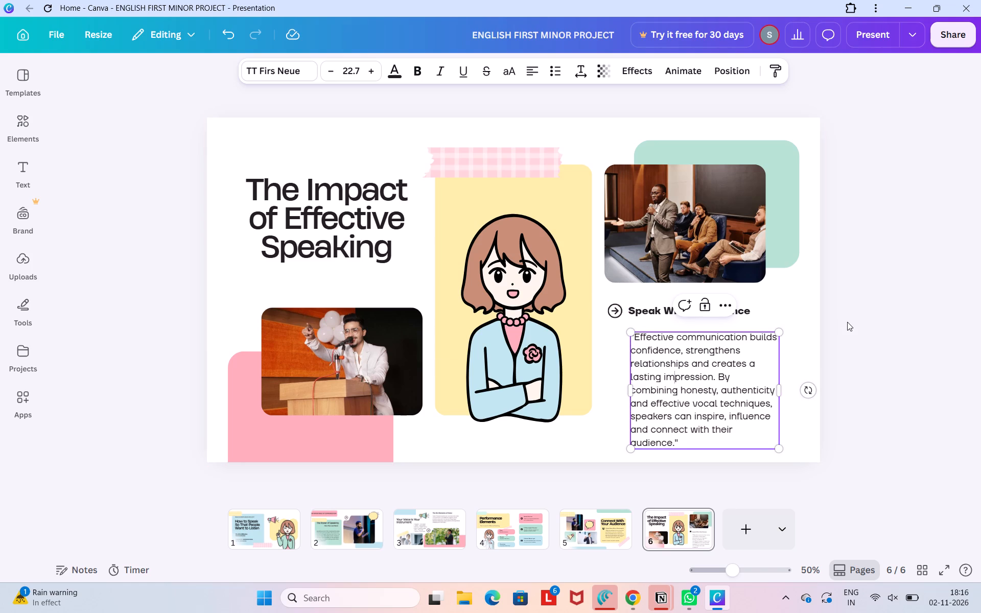
{"action": "left_click", "coordinate": [847, 322]}
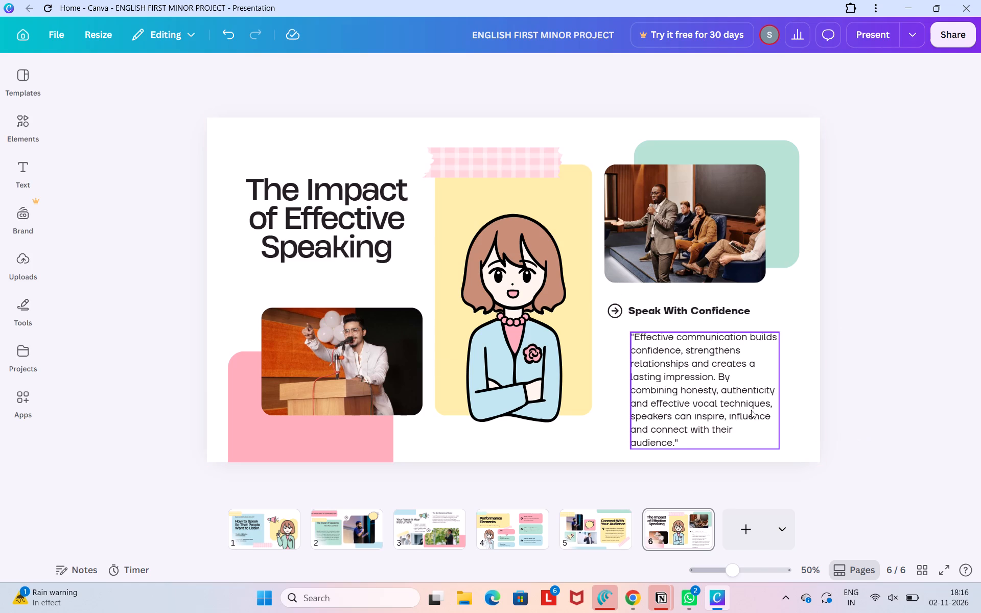
Move the enlarged paragraph up slightly, closer beneath the "Speak With Confidence" subheading.
{"action": "left_click", "coordinate": [703, 396]}
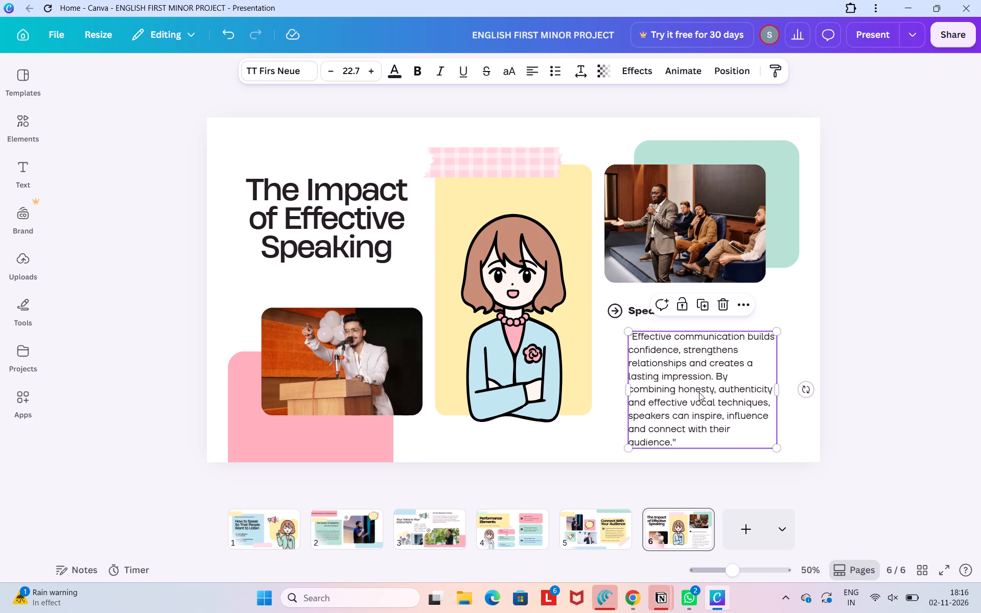
{"action": "left_click_drag", "start_coordinate": [699, 392], "coordinate": [700, 387]}
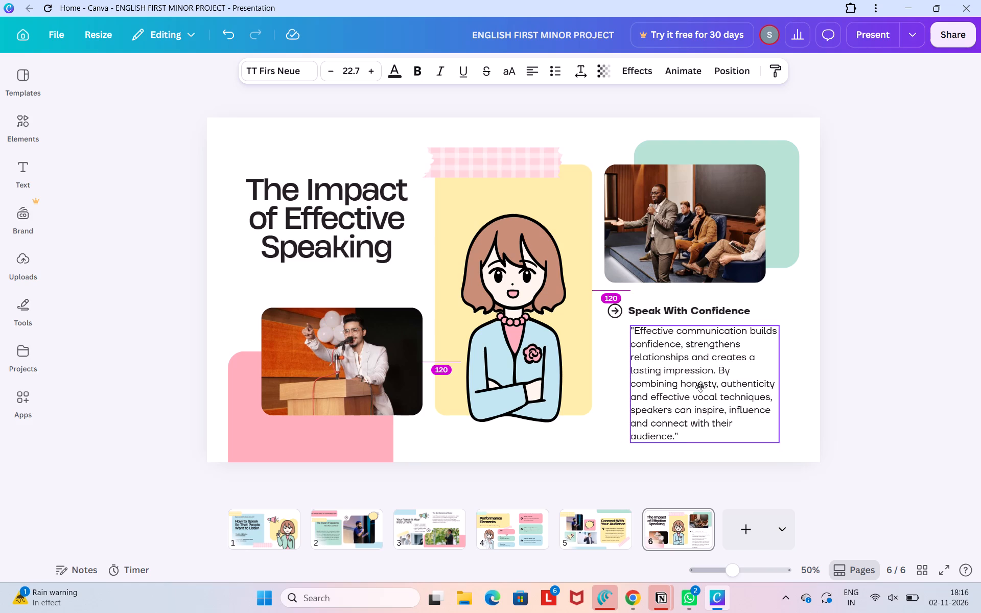
{"action": "left_click_drag", "start_coordinate": [700, 387], "coordinate": [700, 388]}
{"action": "left_click", "coordinate": [860, 315]}
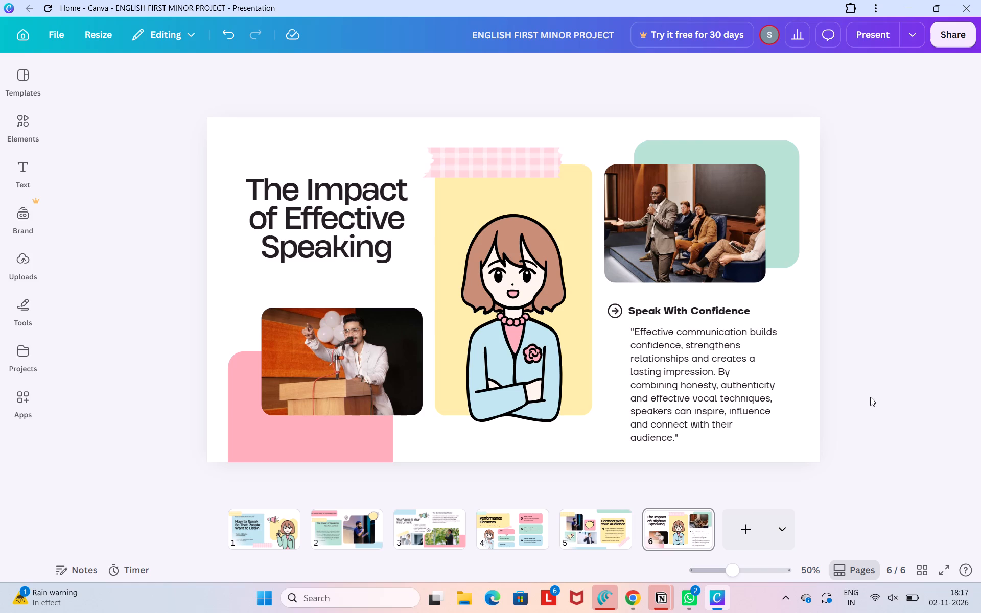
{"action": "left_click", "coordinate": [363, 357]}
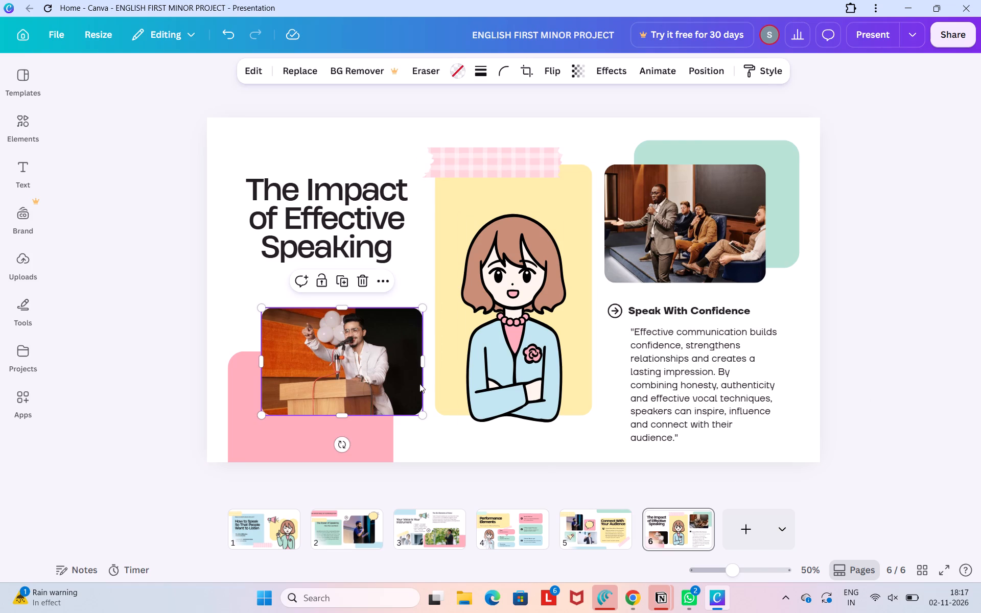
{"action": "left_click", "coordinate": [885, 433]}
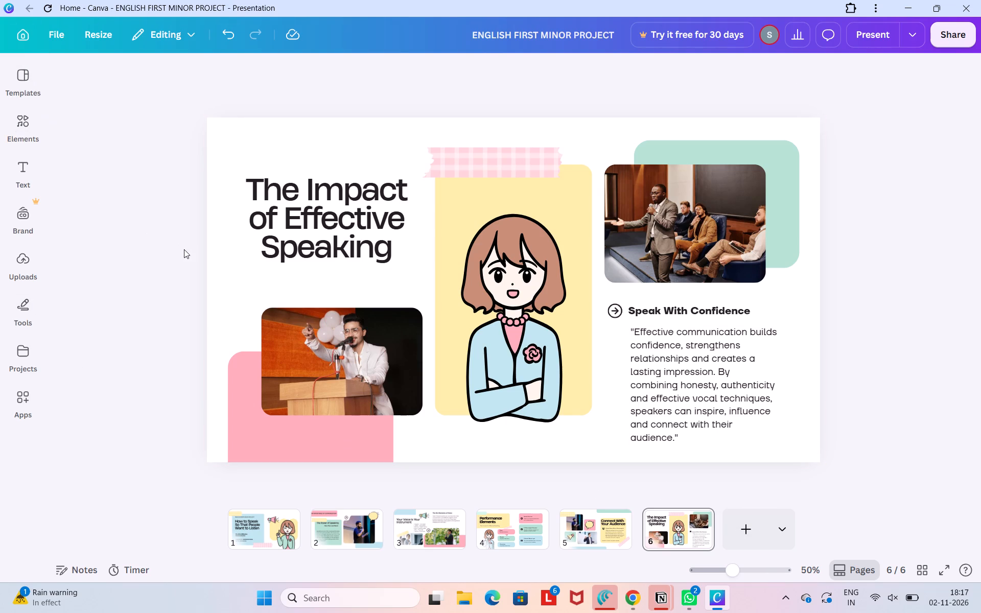
Add page 7 and apply the "Memorable Final Moment" layout from the Pink Blue and Yellow Illustrated Public Speaking template.
{"action": "left_click", "coordinate": [756, 532]}
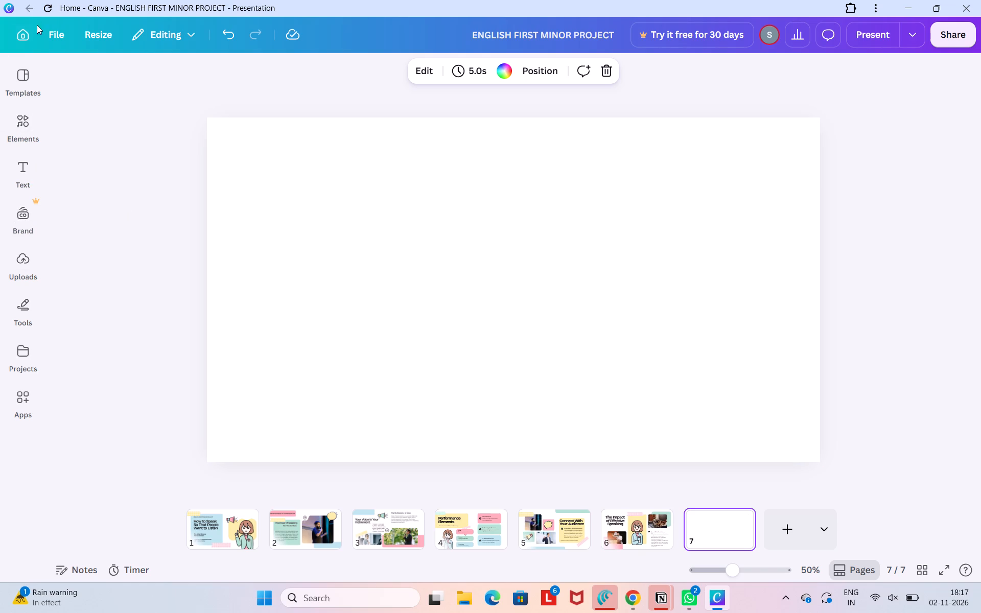
{"action": "left_click", "coordinate": [184, 33]}
{"action": "left_click", "coordinate": [74, 126]}
{"action": "left_click", "coordinate": [18, 88]}
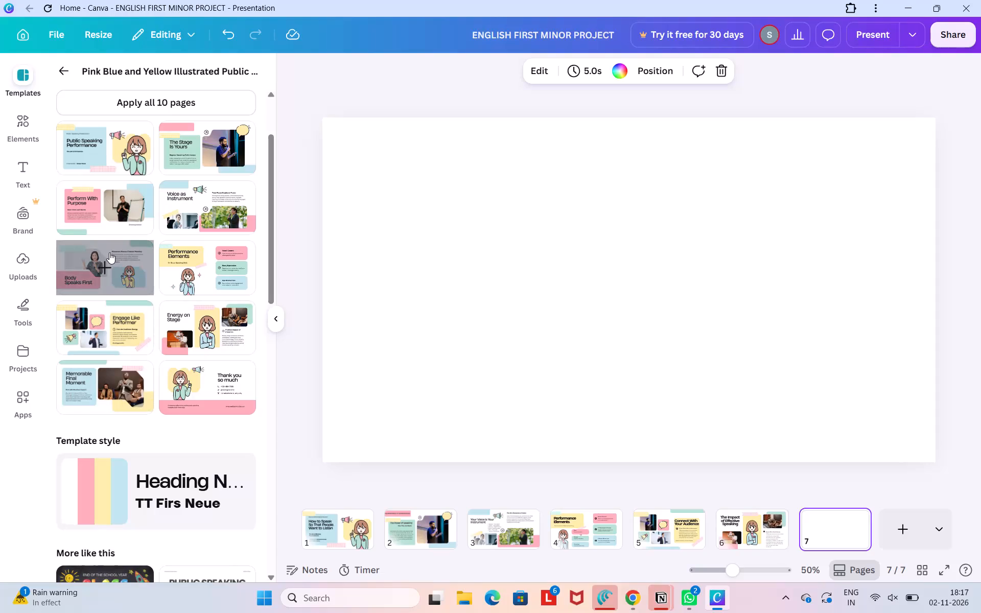
{"action": "left_click", "coordinate": [100, 409]}
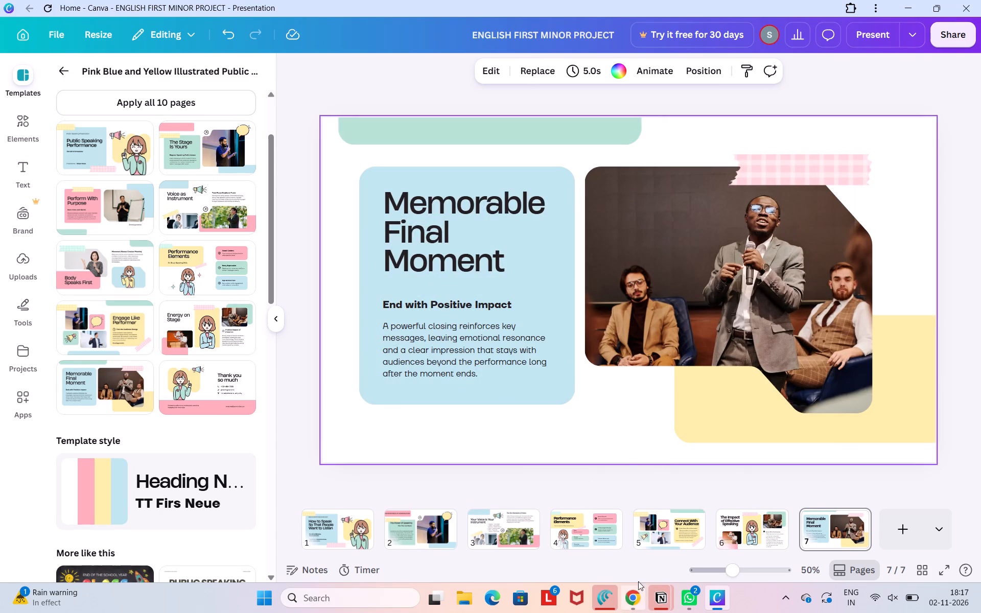
Capture a screenshot of the Memorable Final Moment slide, page 7.
{"action": "key", "text": "shift+super+s"}
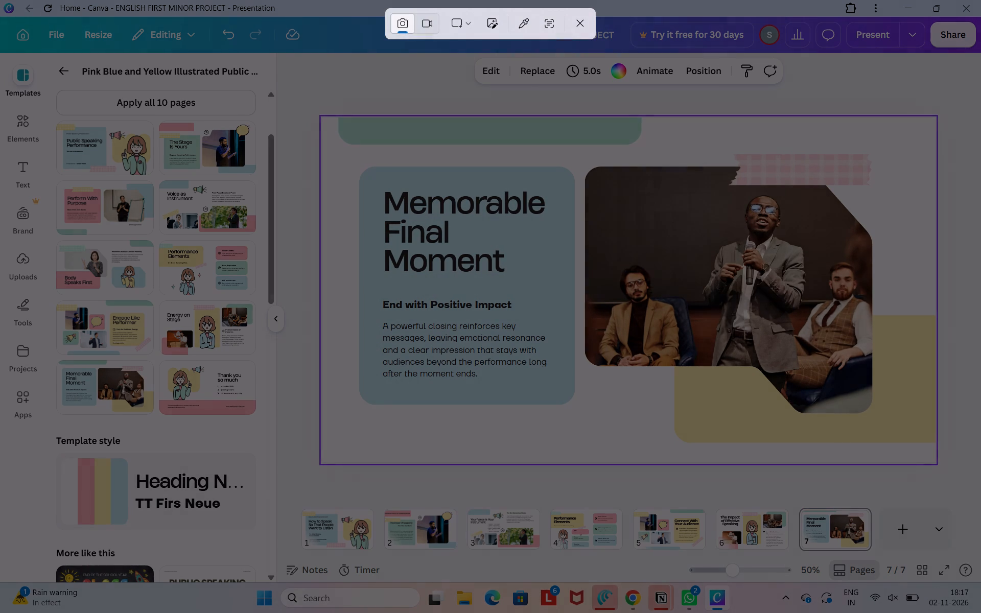
{"action": "left_click_drag", "start_coordinate": [308, 102], "coordinate": [976, 486]}
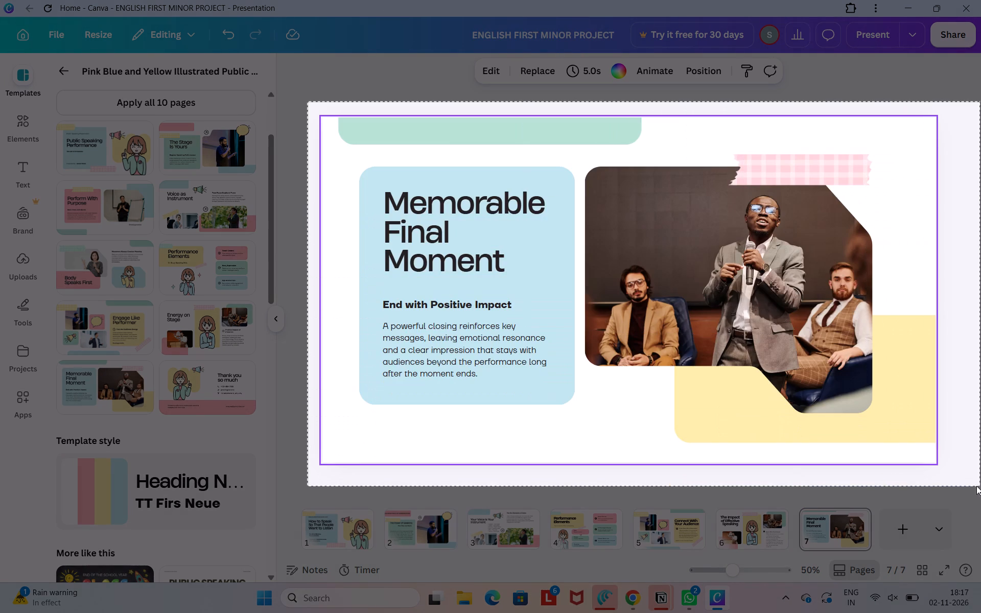
{"action": "left_click_drag", "start_coordinate": [976, 486], "coordinate": [952, 484]}
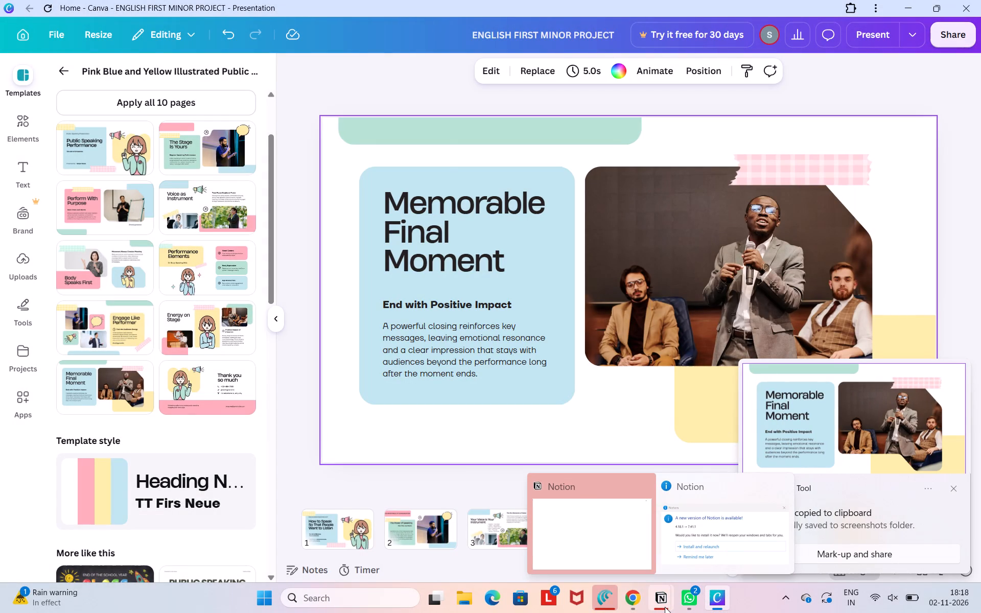
{"action": "left_click", "coordinate": [716, 596]}
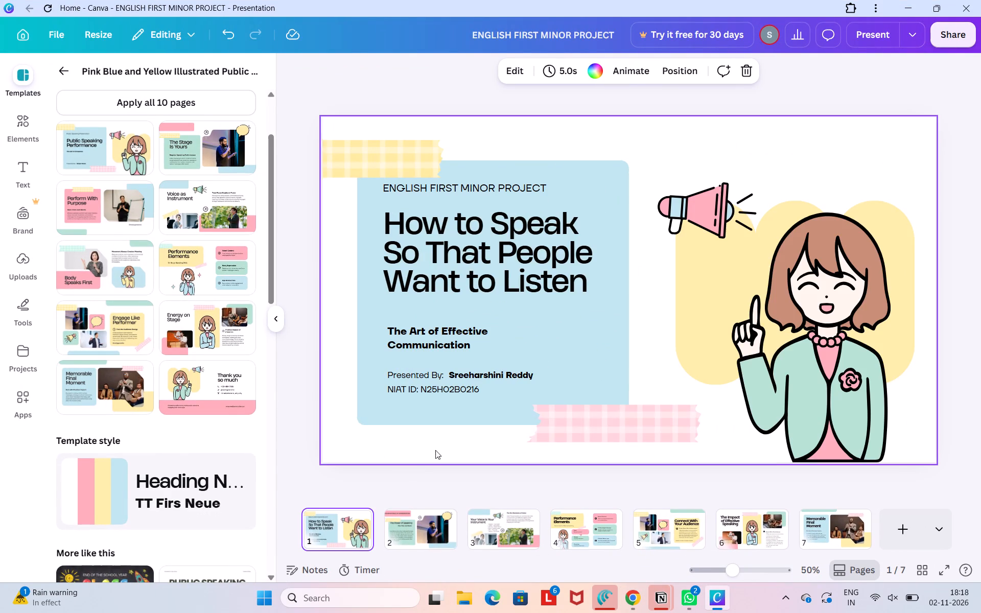
{"action": "left_click", "coordinate": [459, 390]}
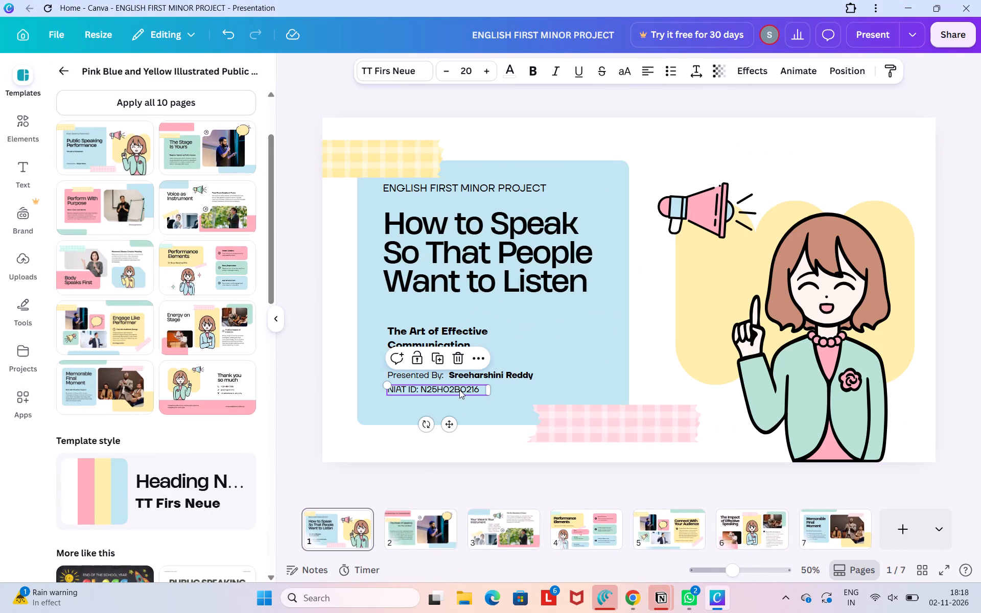
{"action": "left_click", "coordinate": [477, 357]}
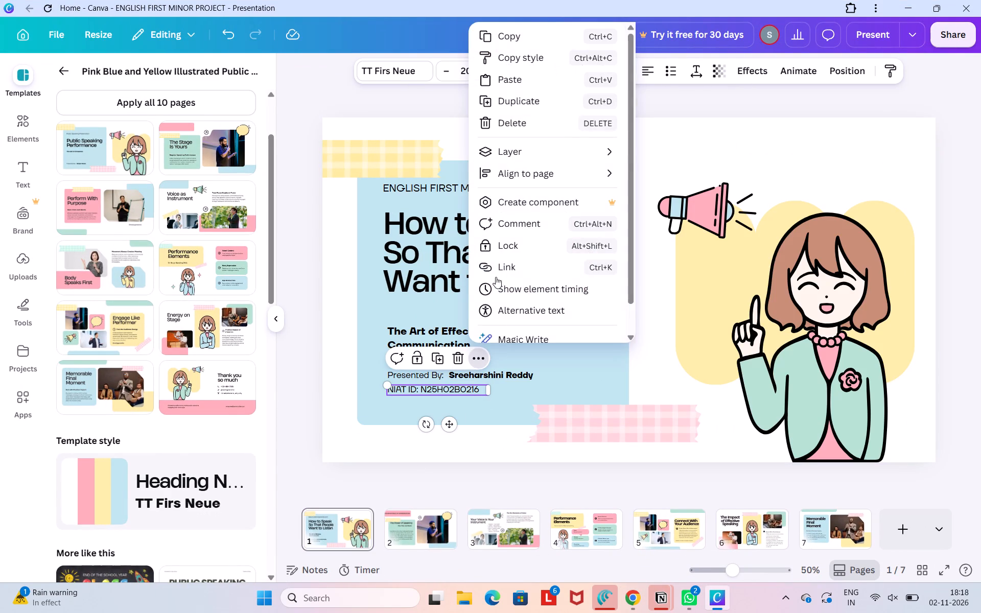
{"action": "left_click", "coordinate": [535, 100]}
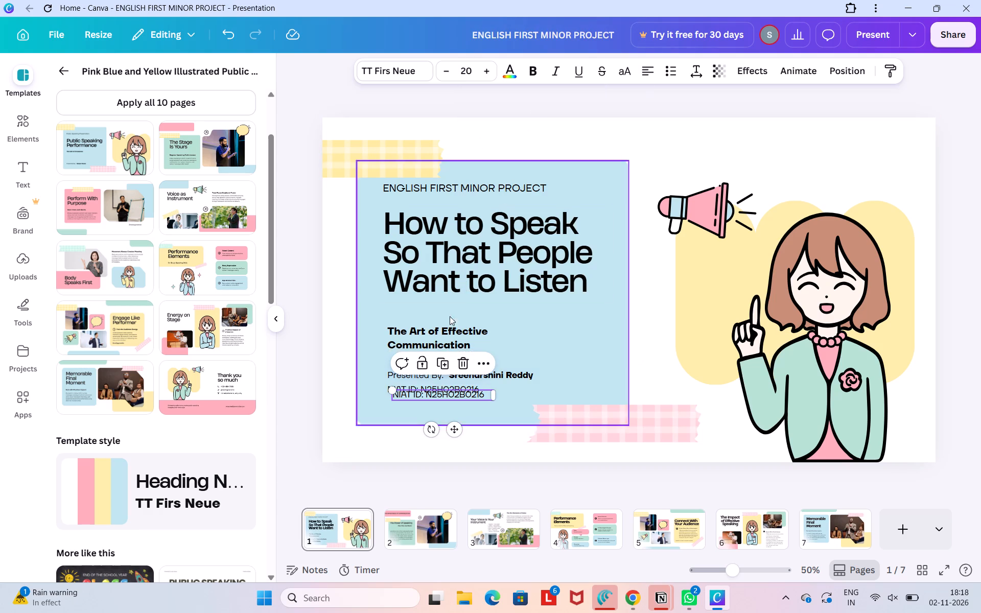
{"action": "left_click_drag", "start_coordinate": [432, 396], "coordinate": [431, 403]}
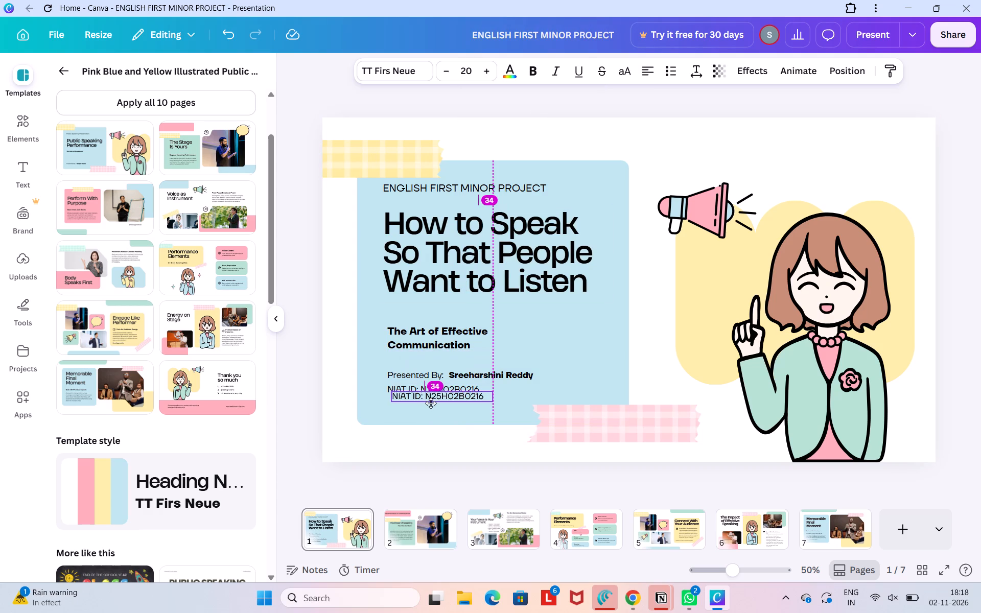
{"action": "left_click_drag", "start_coordinate": [431, 403], "coordinate": [429, 402]}
{"action": "double_click", "coordinate": [429, 402]}
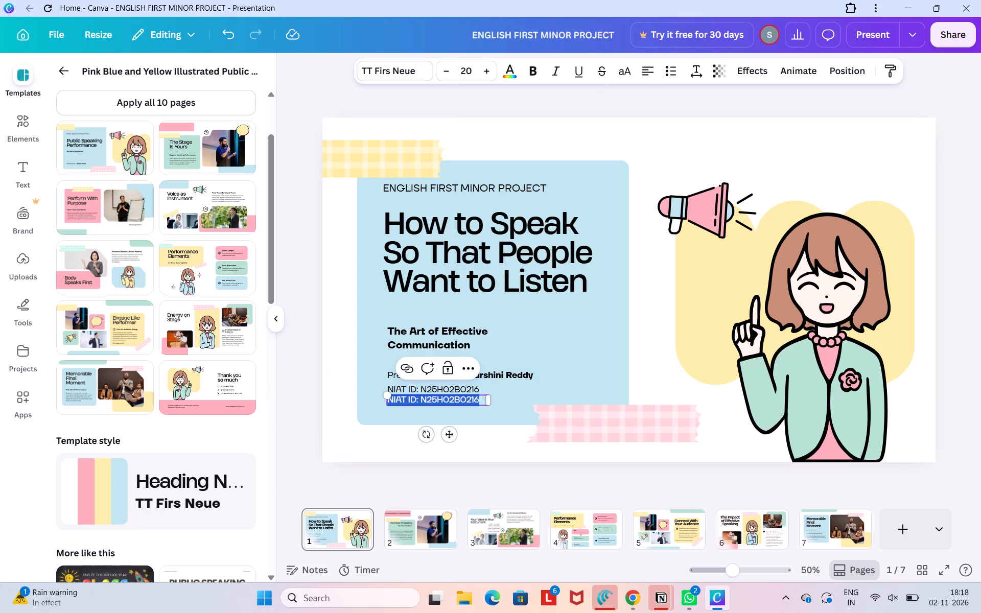
{"action": "left_click", "coordinate": [429, 402]}
{"action": "left_click", "coordinate": [425, 411]}
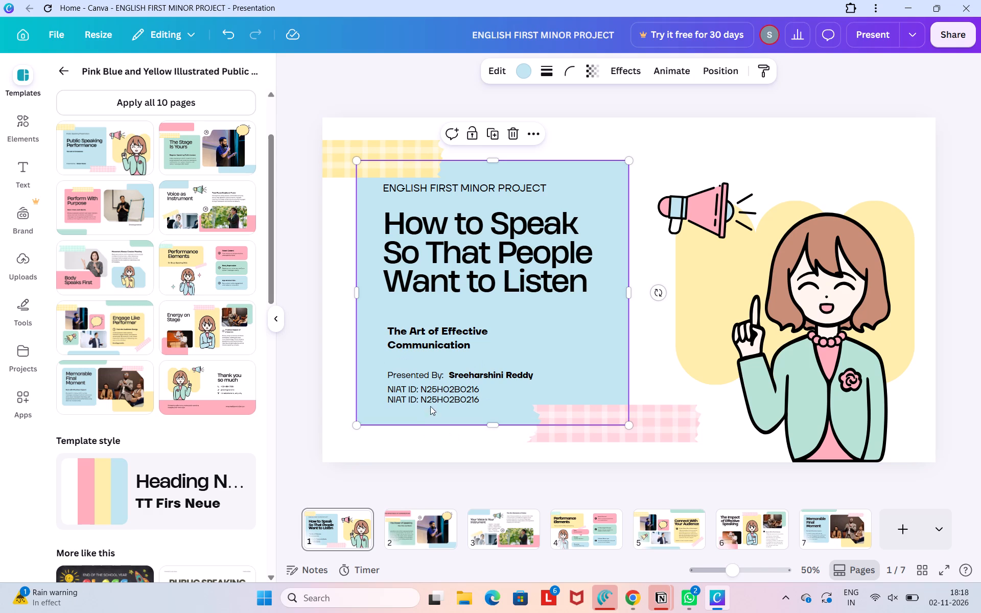
{"action": "left_click", "coordinate": [437, 398]}
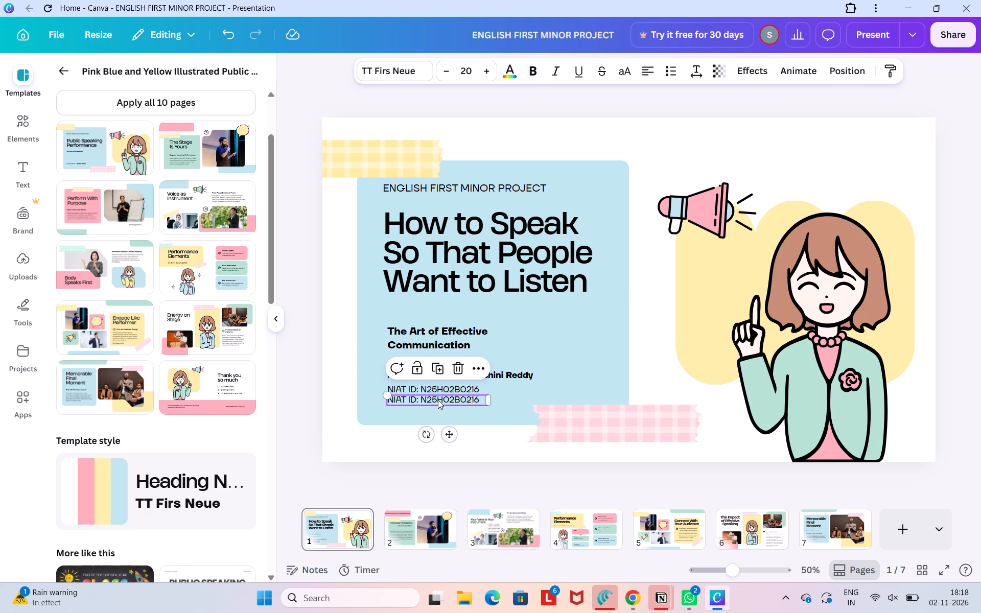
{"action": "left_click_drag", "start_coordinate": [438, 400], "coordinate": [438, 406]}
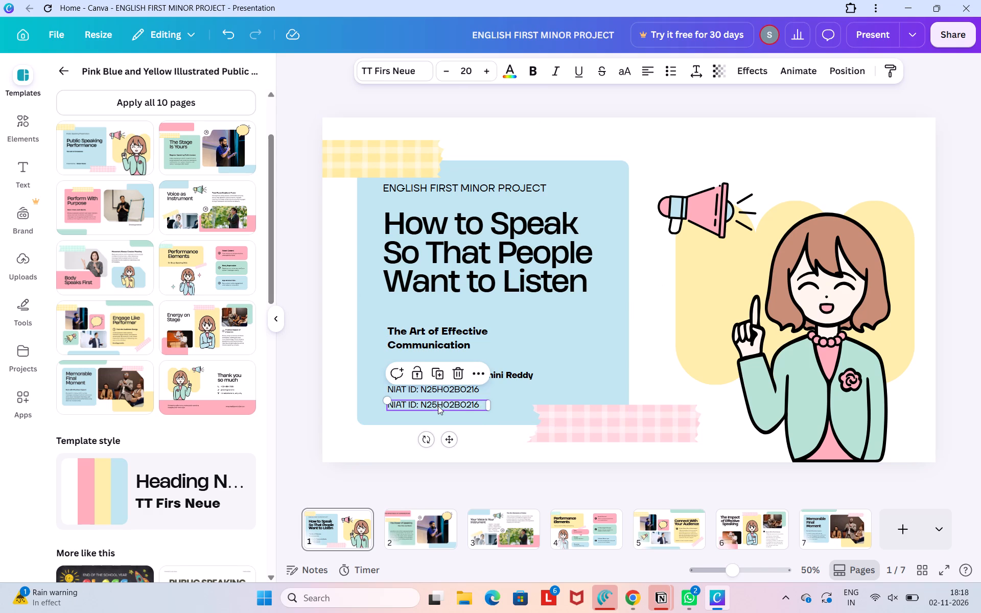
Replace the duplicated line's text with "inspired by Julion Treasure's TED Talk".
{"action": "double_click", "coordinate": [438, 406]}
{"action": "key", "text": "BackSpace"}
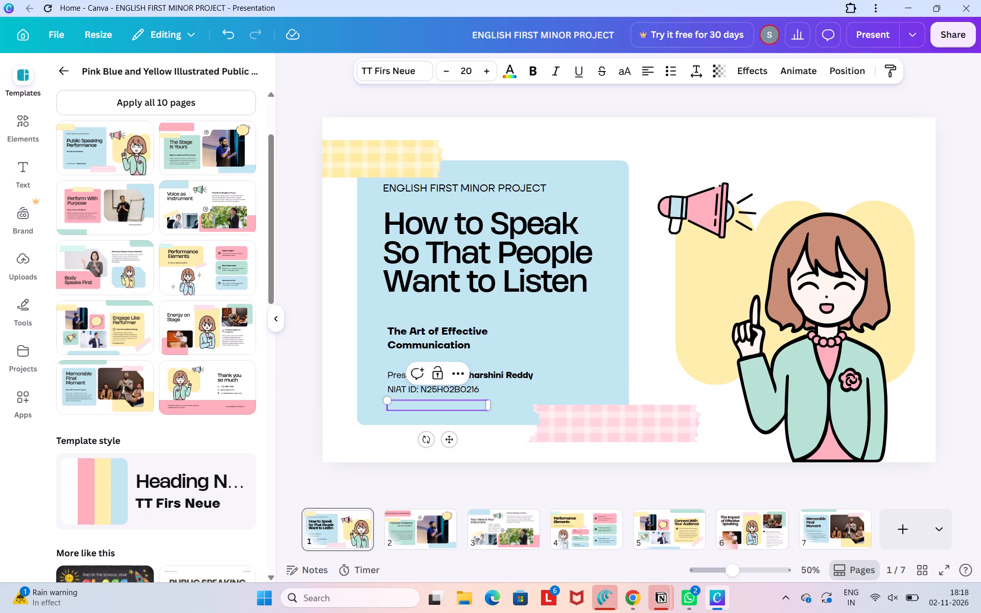
{"action": "key", "text": "i"}
{"action": "type", "text": "nspired by"}
{"action": "key", "text": "space"}
{"action": "key", "text": "j"}
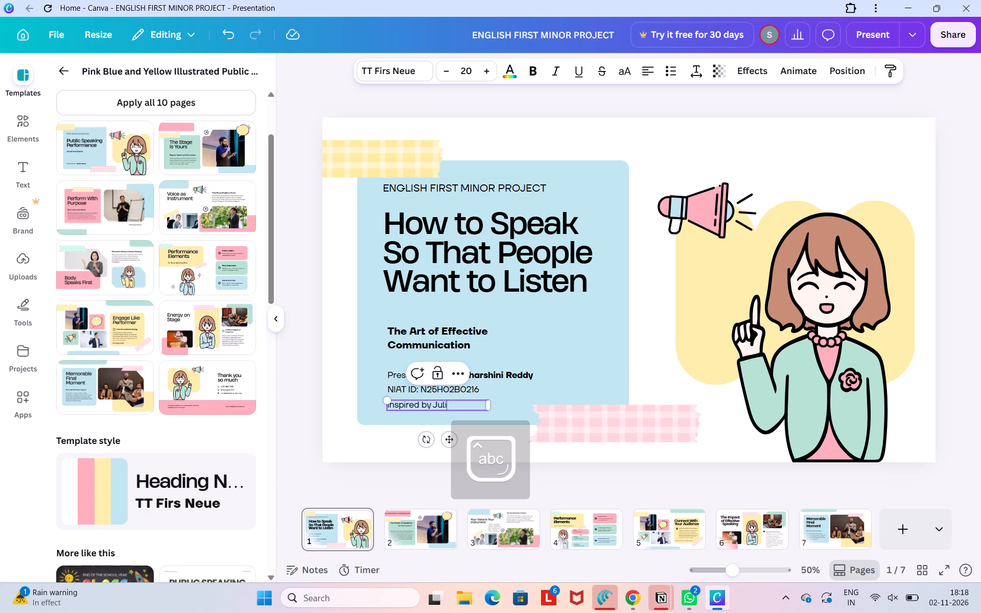
{"action": "key", "text": "space"}
{"action": "type", "text": "Treasures"}
{"action": "key", "text": "BackSpace"}
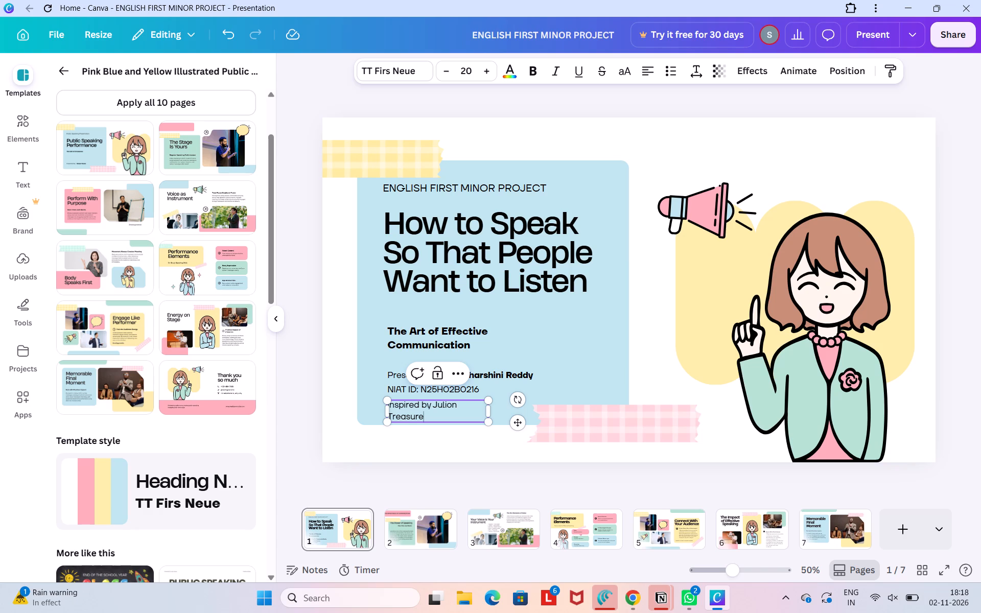
{"action": "type", "text": "'s"}
{"action": "key", "text": "space"}
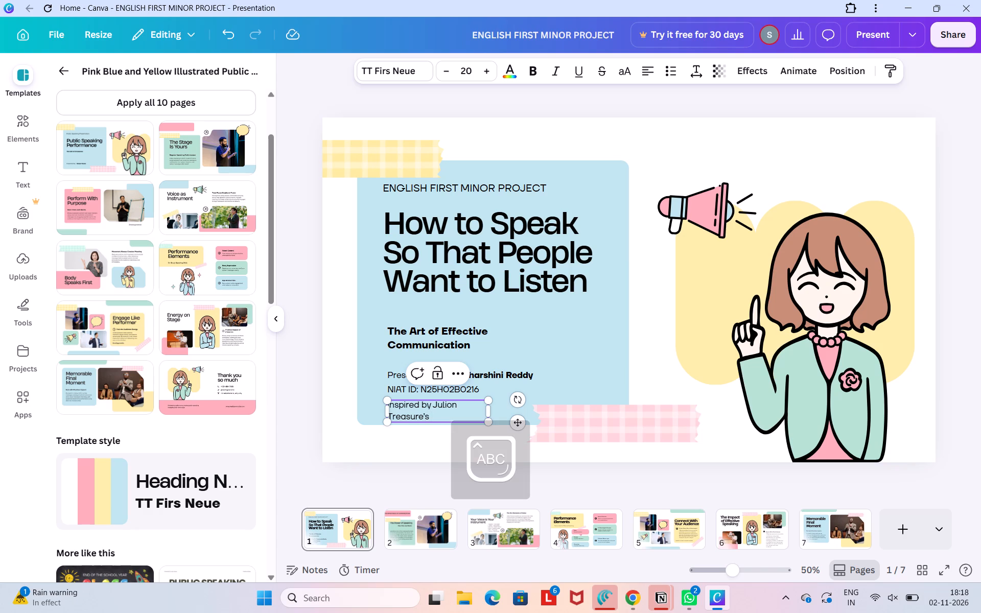
{"action": "type", "text": "TED"}
{"action": "key", "text": "space"}
{"action": "key", "text": "t"}
{"action": "key", "text": "BackSpace"}
{"action": "type", "text": "Talk"}
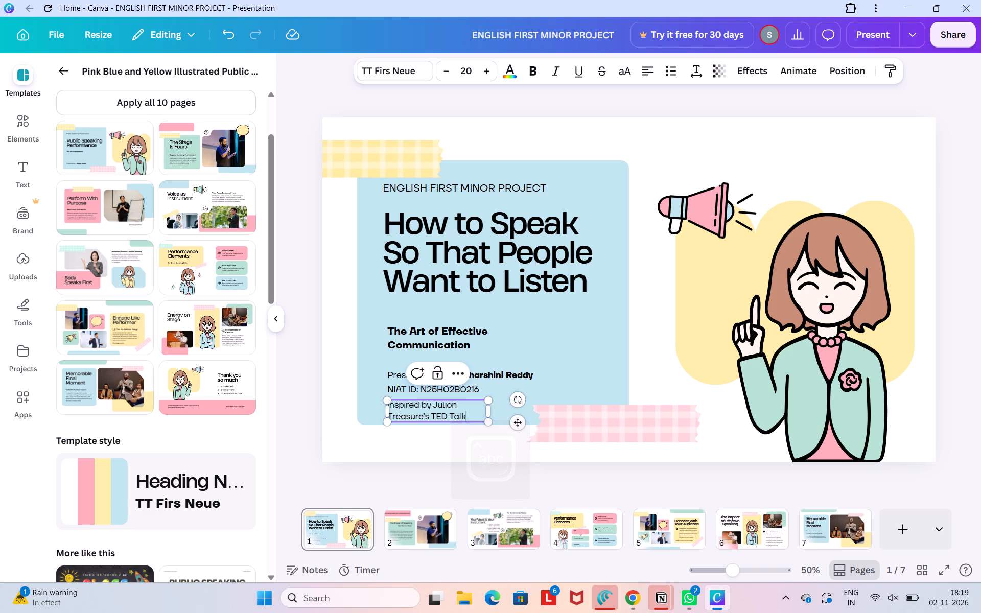
Make the whole "inspired by Julion Treasure's TED Talk" text bold.
{"action": "left_click", "coordinate": [535, 70]}
{"action": "left_click", "coordinate": [535, 70]}
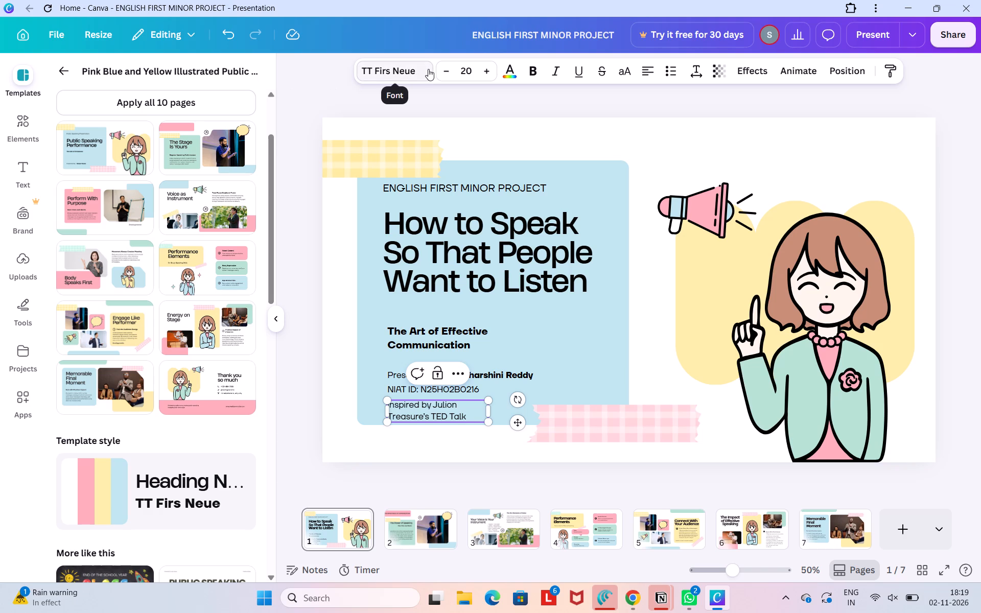
{"action": "triple_click", "coordinate": [429, 408]}
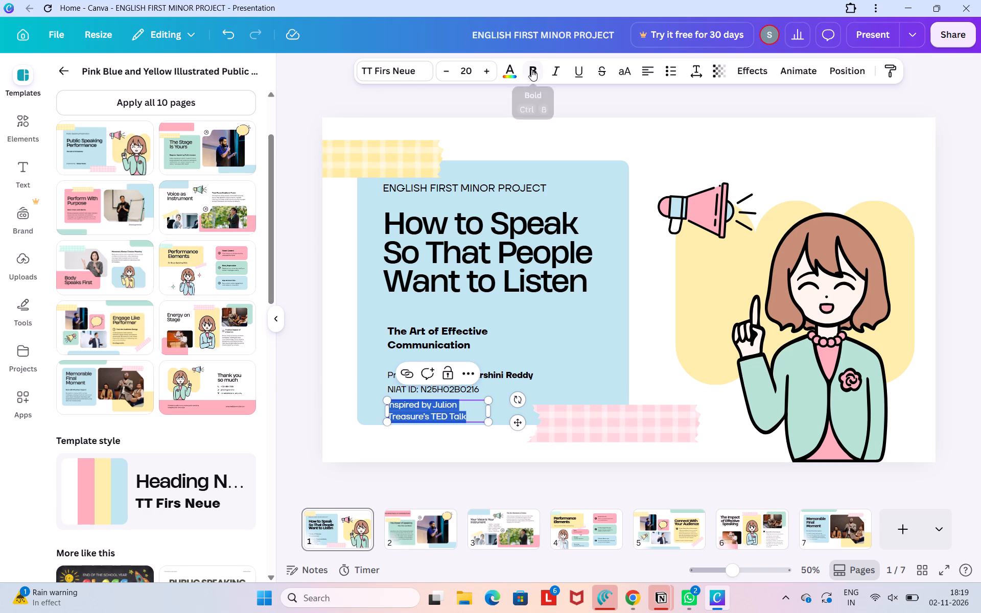
{"action": "left_click", "coordinate": [533, 68]}
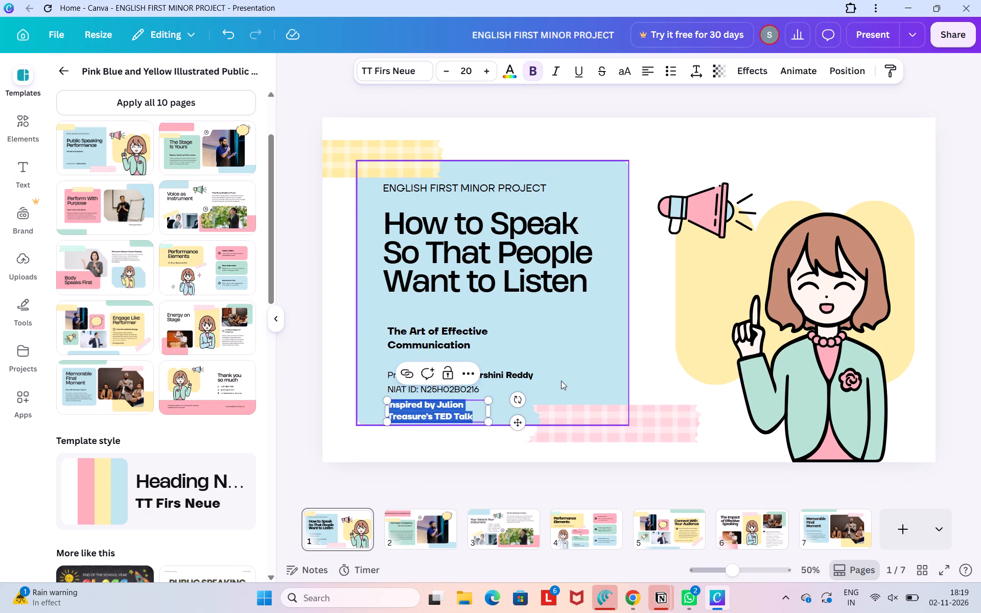
{"action": "left_click", "coordinate": [561, 381]}
{"action": "double_click", "coordinate": [465, 411]}
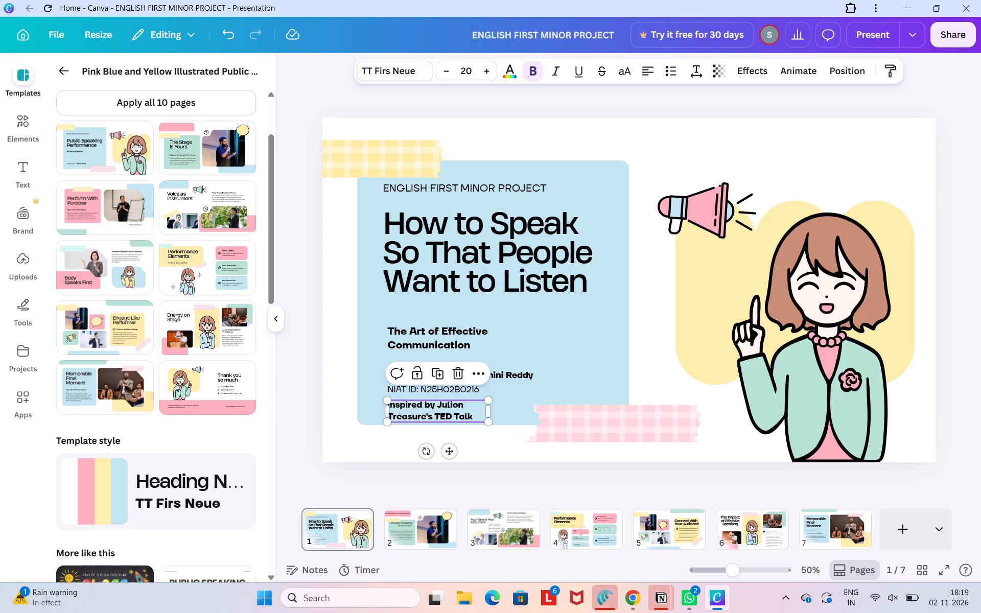
{"action": "left_click", "coordinate": [492, 414]}
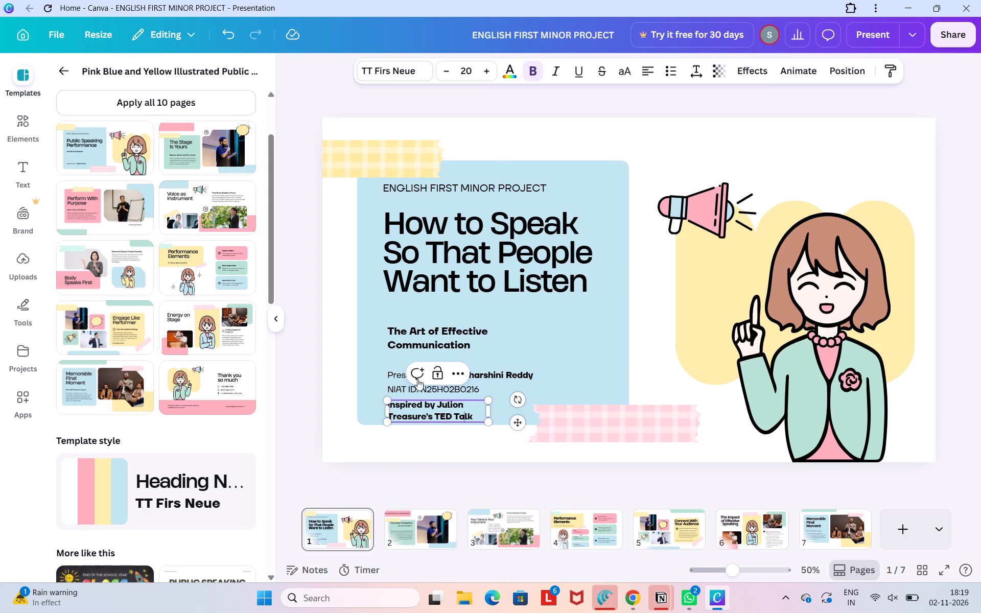
Move the "Presented By:" label, presenter name and NIAT ID line up, closer beneath the "The Art of Effective Communication" subtitle.
{"action": "left_click_drag", "start_coordinate": [388, 374], "coordinate": [392, 366]}
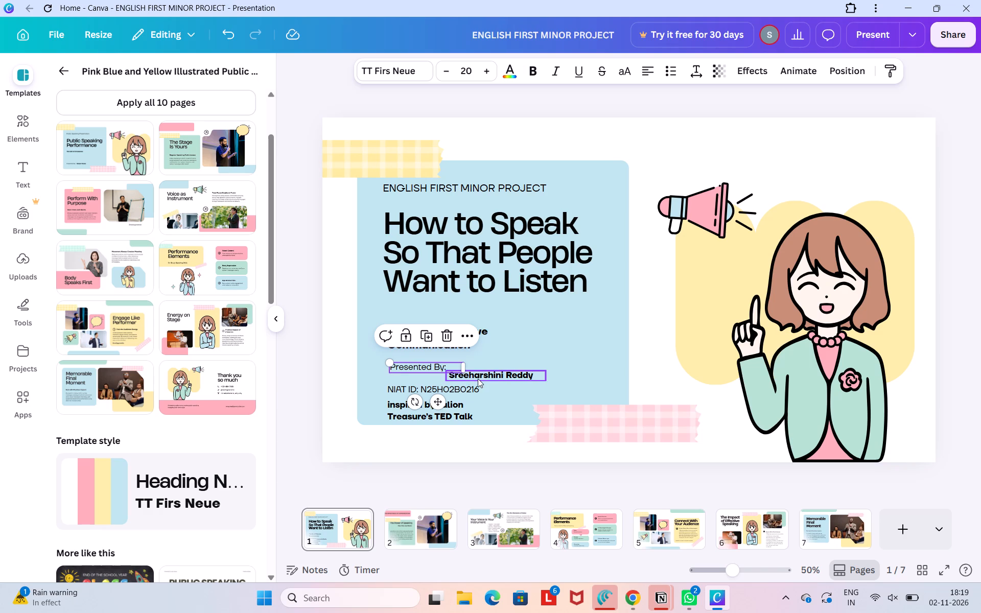
{"action": "left_click_drag", "start_coordinate": [478, 379], "coordinate": [480, 370]}
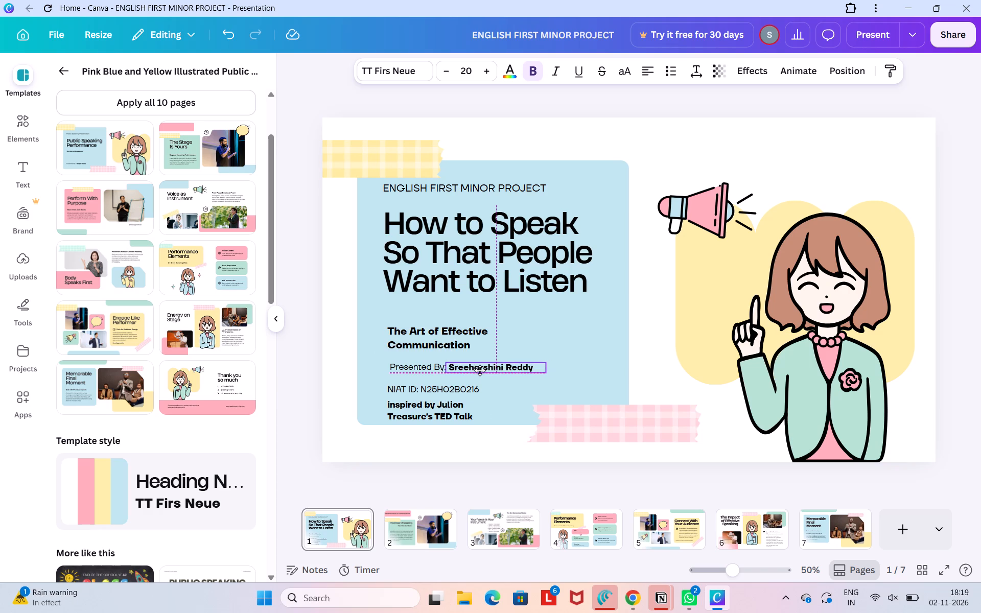
{"action": "left_click_drag", "start_coordinate": [480, 370], "coordinate": [480, 371]}
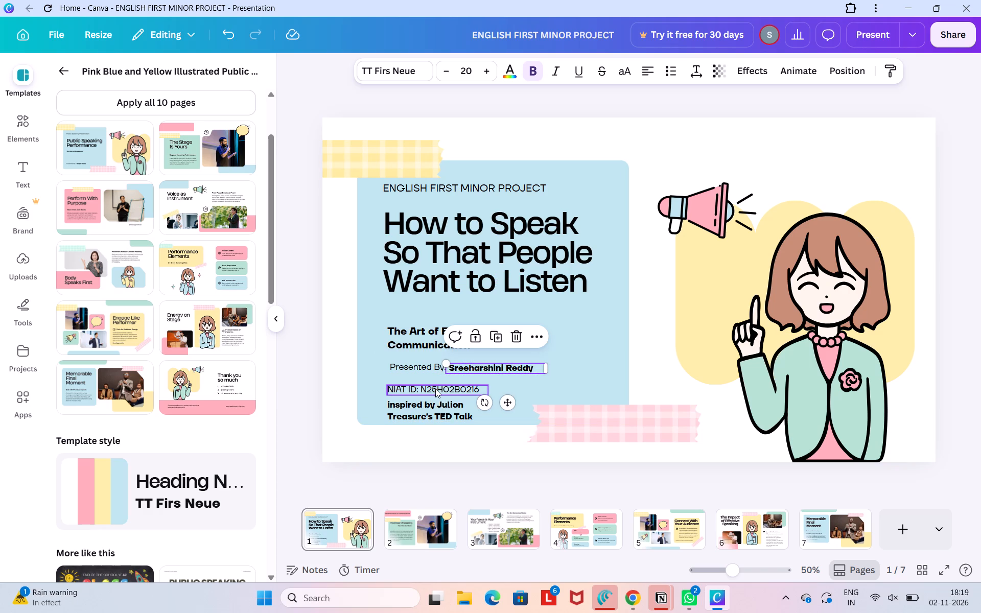
{"action": "left_click_drag", "start_coordinate": [435, 388], "coordinate": [439, 381]}
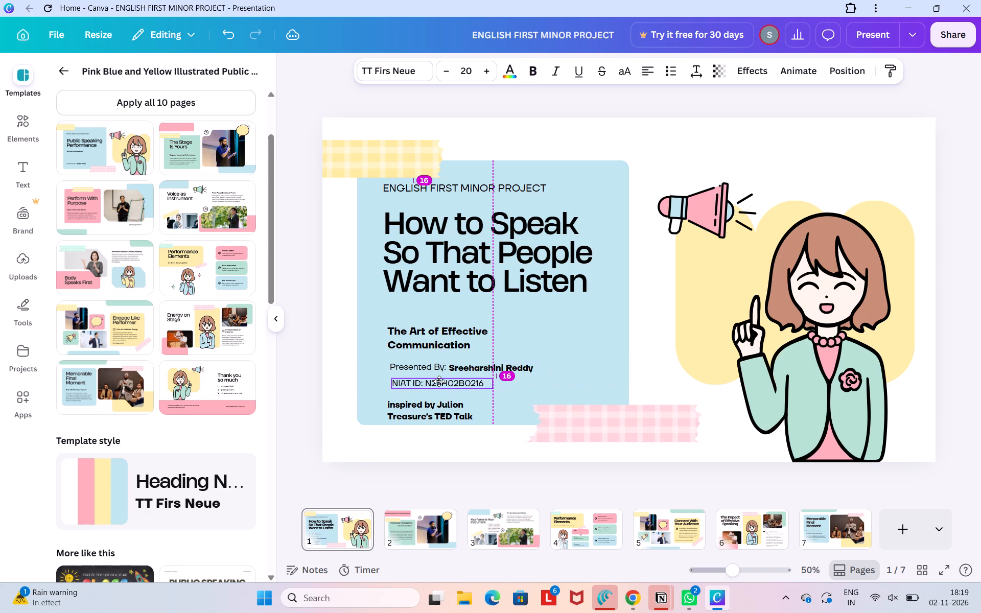
{"action": "left_click_drag", "start_coordinate": [439, 381], "coordinate": [439, 379]}
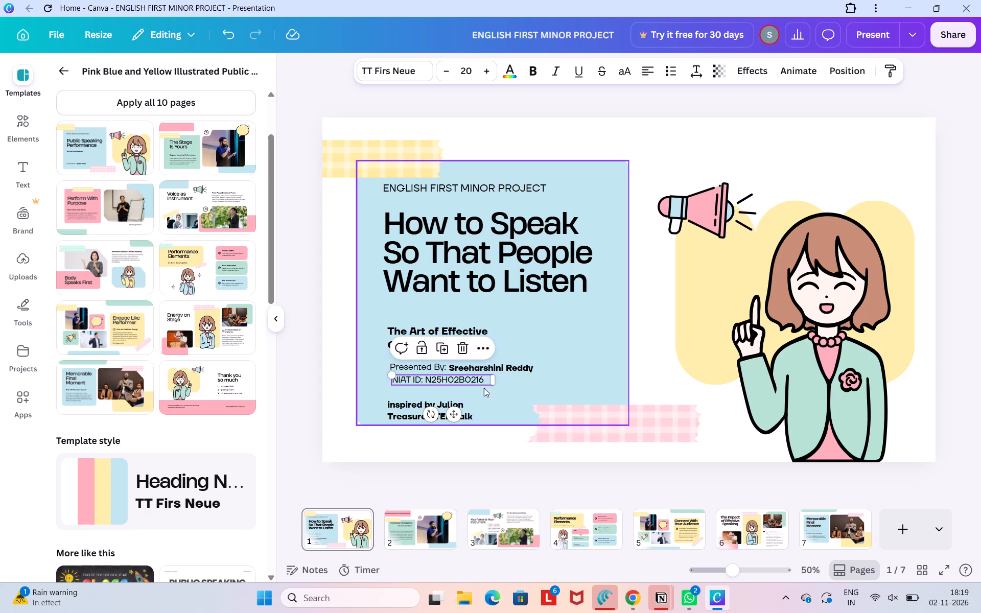
{"action": "left_click", "coordinate": [519, 389]}
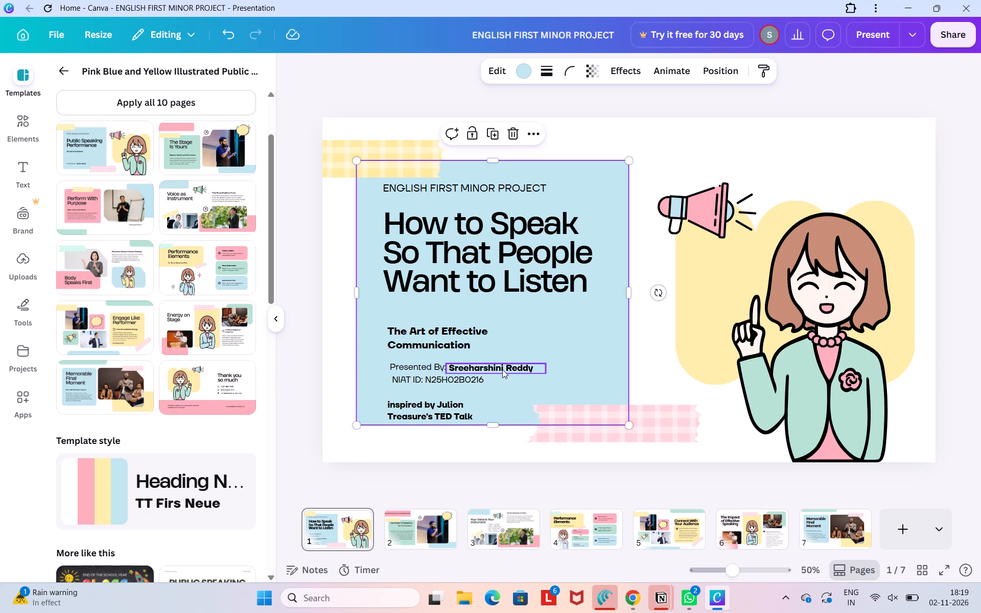
{"action": "left_click", "coordinate": [502, 369]}
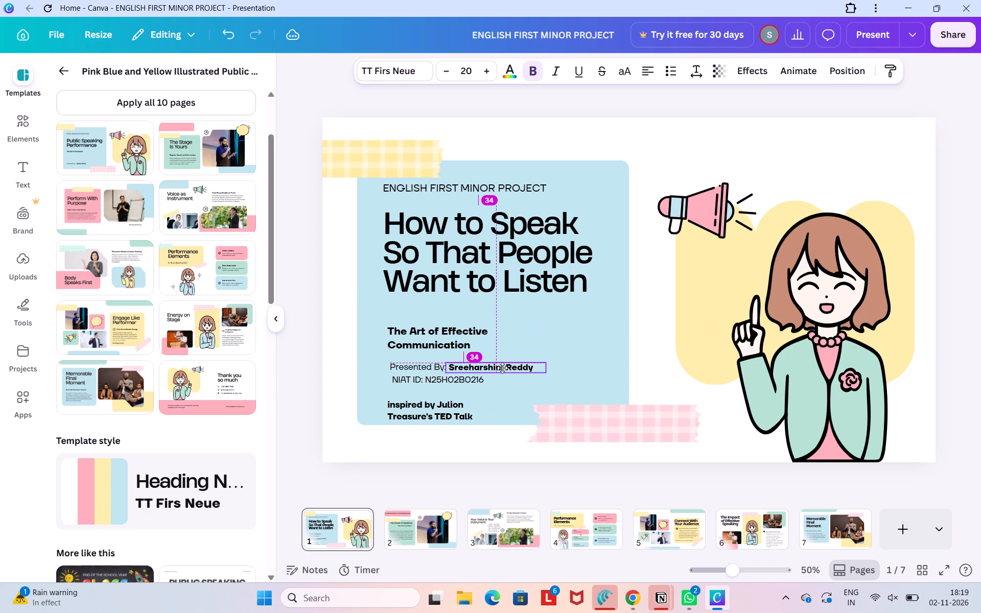
{"action": "left_click", "coordinate": [501, 366]}
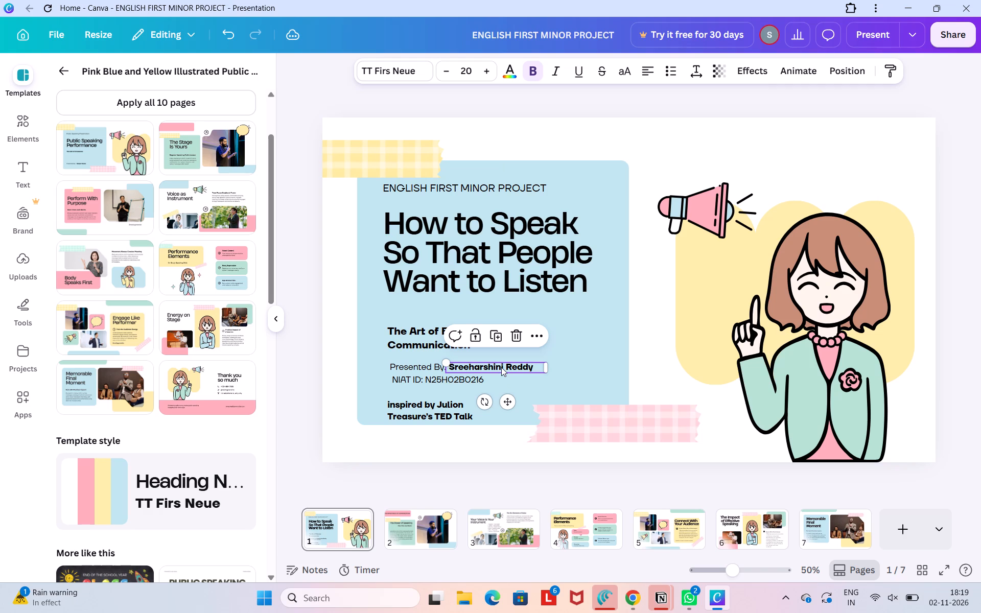
{"action": "left_click", "coordinate": [535, 383]}
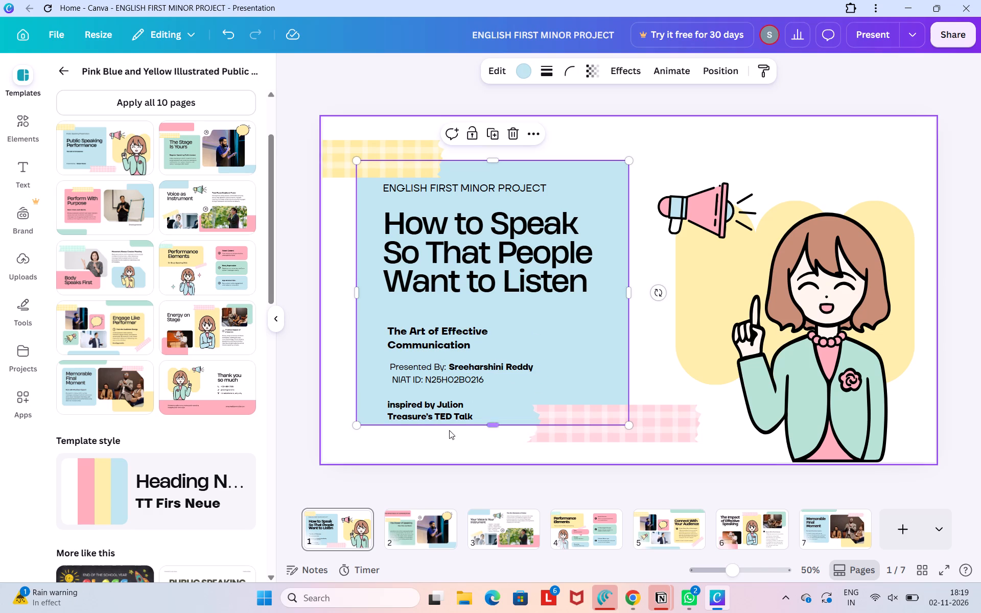
Move the bold "inspired by" text slightly up and right so it aligns with the NIAT ID line above.
{"action": "left_click_drag", "start_coordinate": [440, 416], "coordinate": [445, 412]}
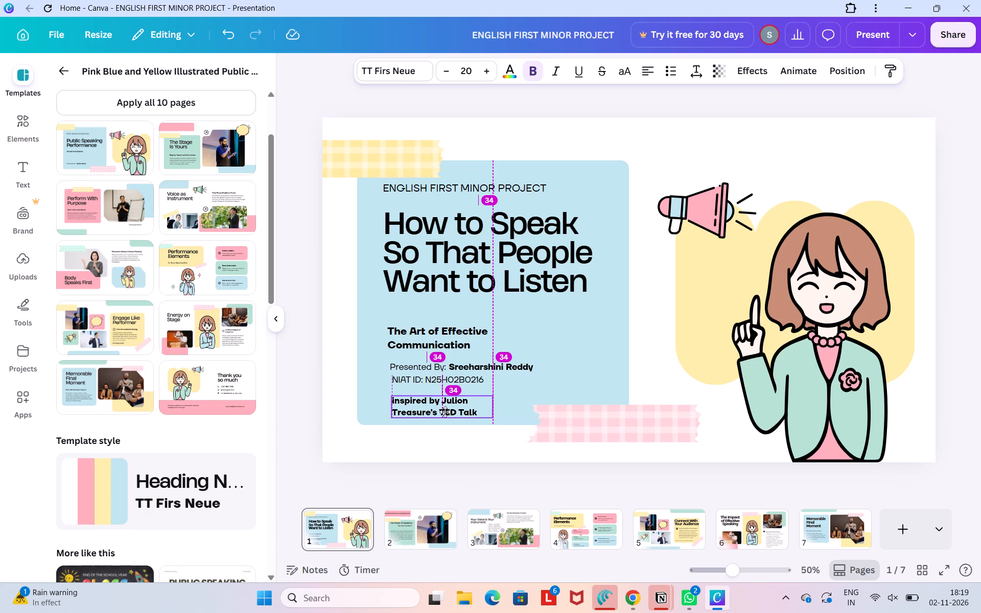
{"action": "left_click_drag", "start_coordinate": [445, 412], "coordinate": [445, 413]}
{"action": "left_click", "coordinate": [560, 379]}
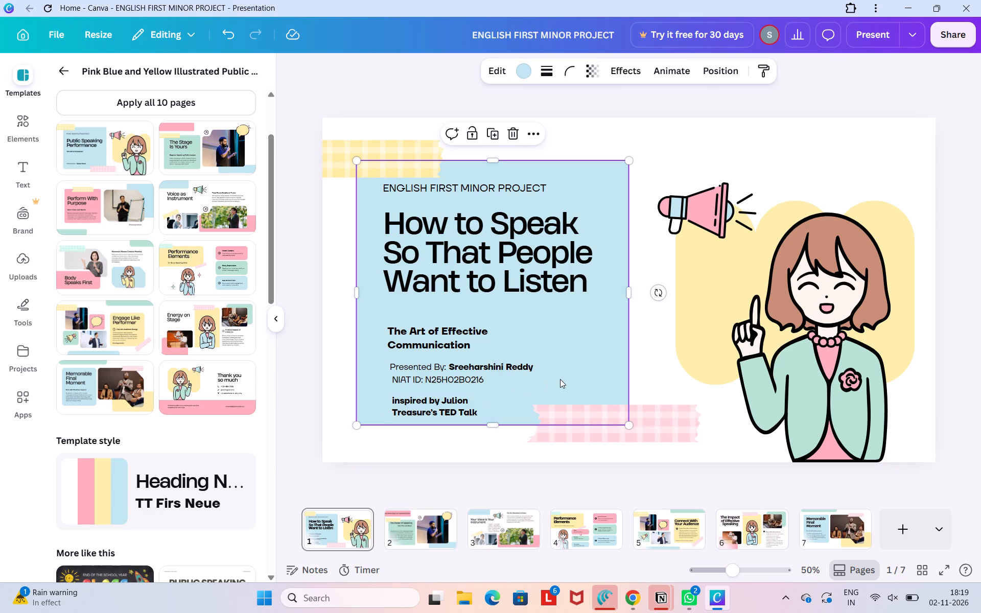
Align the left edges of the "inspired by" text and the NIAT ID line with the "Presented By:" label above.
{"action": "left_click", "coordinate": [423, 406]}
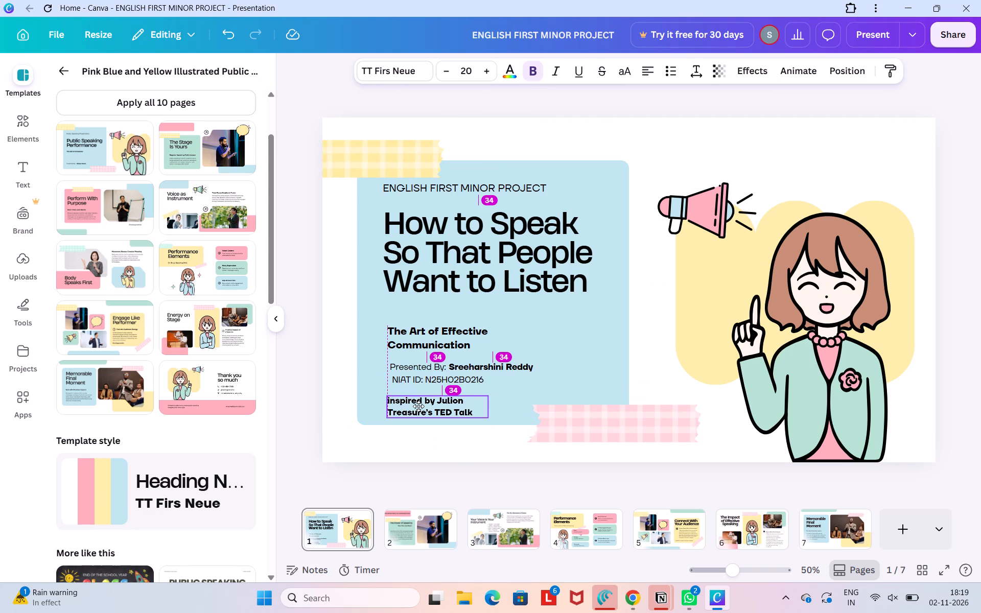
{"action": "left_click", "coordinate": [413, 383]}
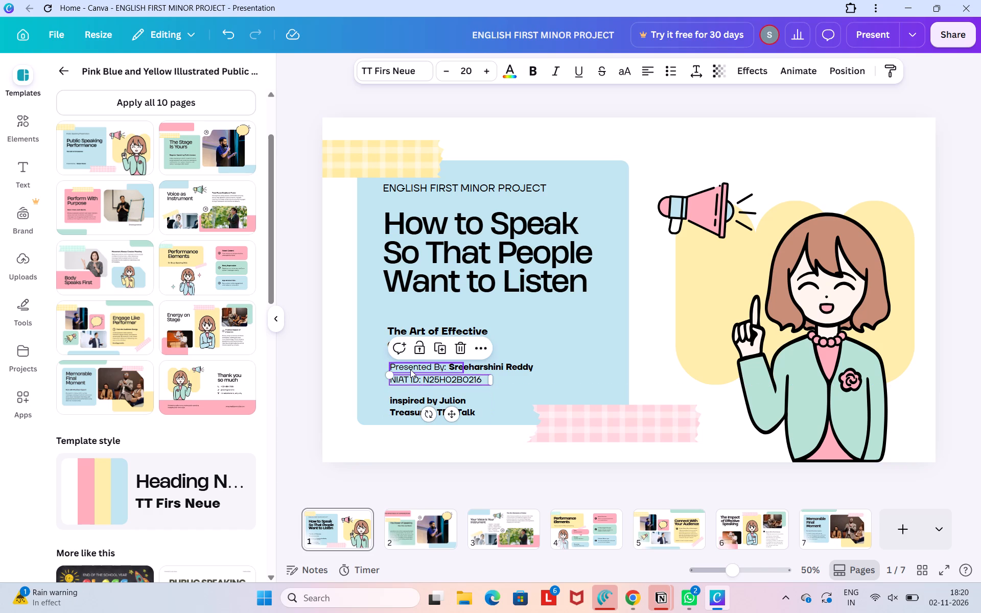
{"action": "left_click", "coordinate": [410, 369]}
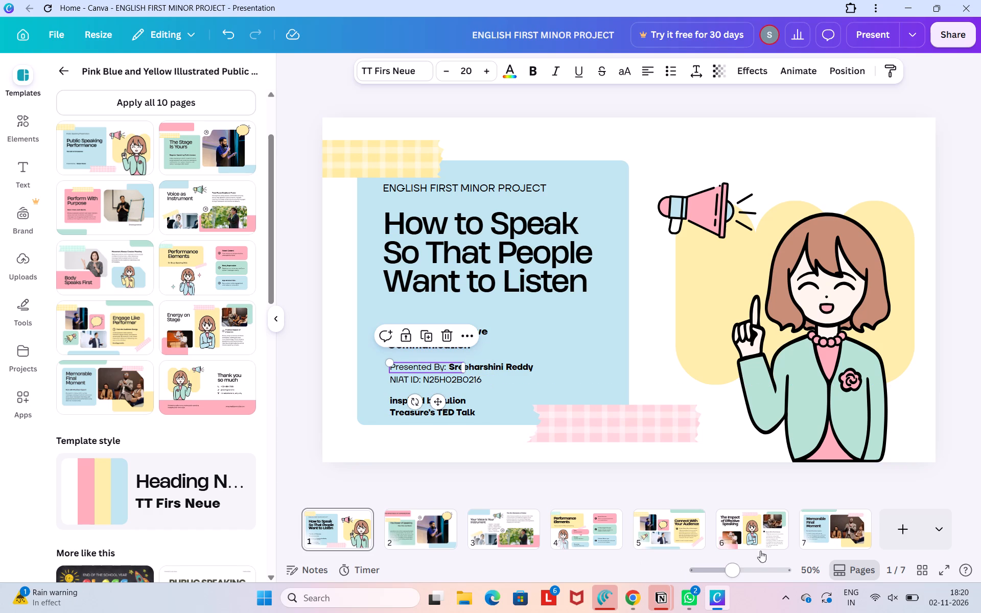
{"action": "left_click", "coordinate": [819, 522]}
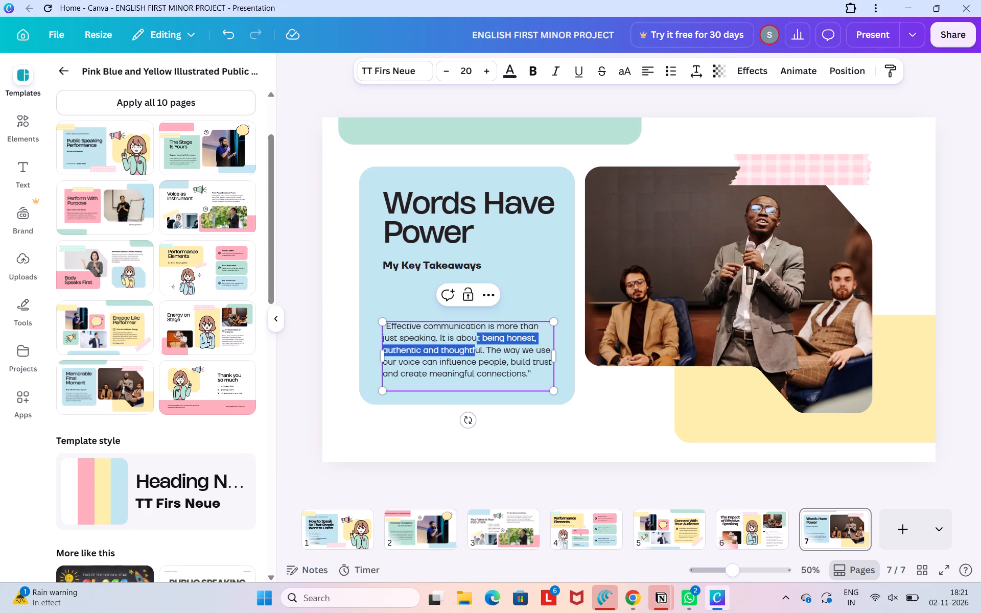
{"action": "left_click_drag", "start_coordinate": [473, 337], "coordinate": [468, 336]}
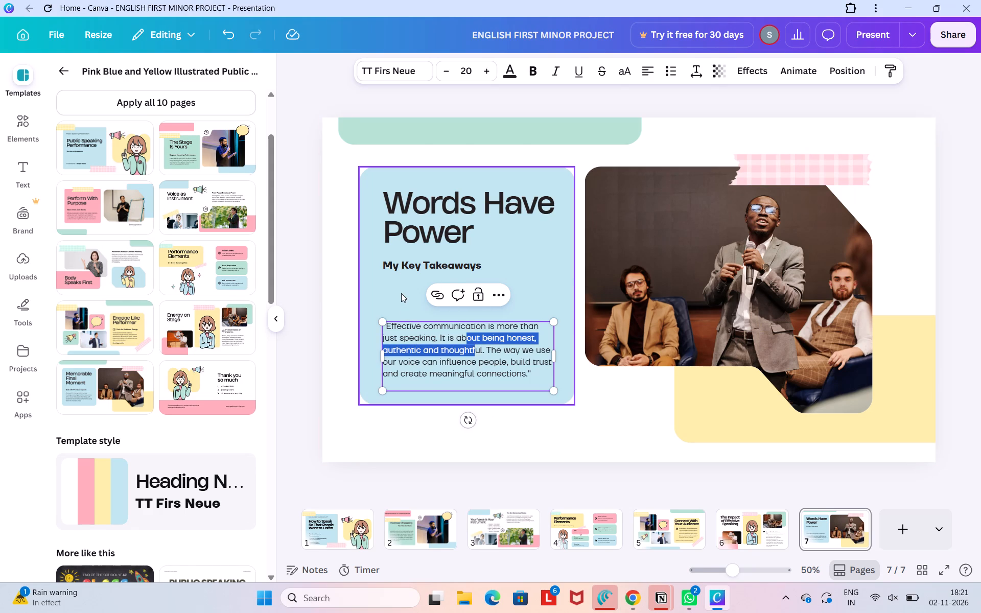
{"action": "left_click", "coordinate": [401, 293]}
{"action": "left_click_drag", "start_coordinate": [470, 367], "coordinate": [466, 334]}
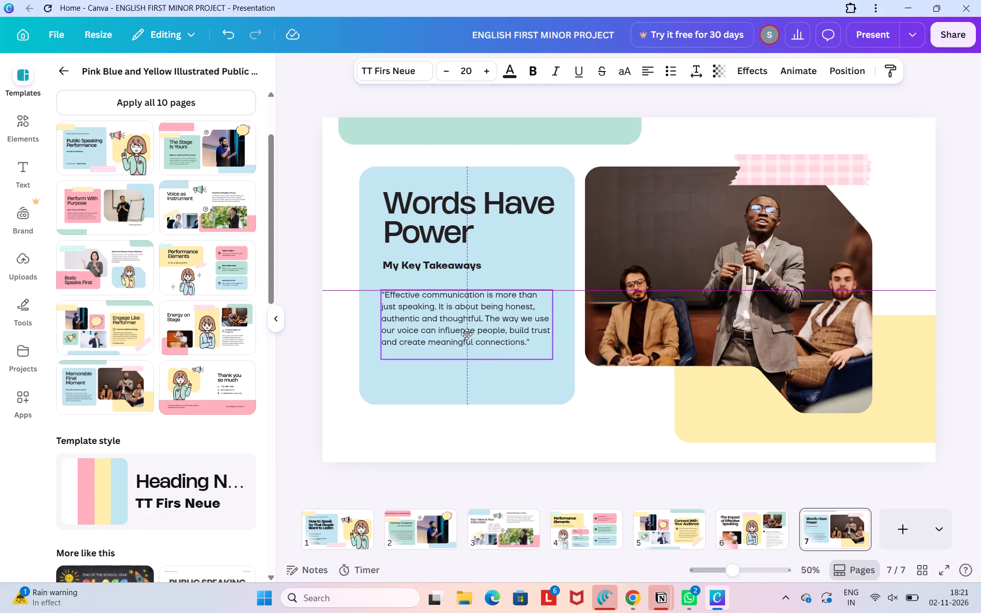
Nudge slide 7's "Effective communication" paragraph up so it sits just beneath the "My Key Takeaways" subheading, centred in the blue card.
{"action": "left_click_drag", "start_coordinate": [466, 334], "coordinate": [465, 328]}
{"action": "left_click", "coordinate": [429, 388]}
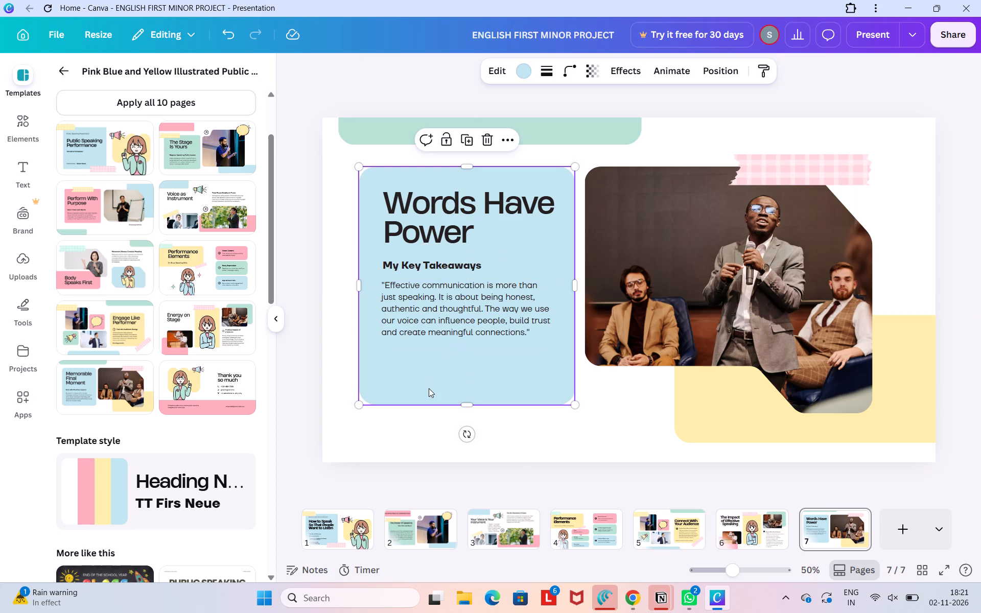
Duplicate the "Effective communication" paragraph on slide 7.
{"action": "left_click", "coordinate": [454, 312]}
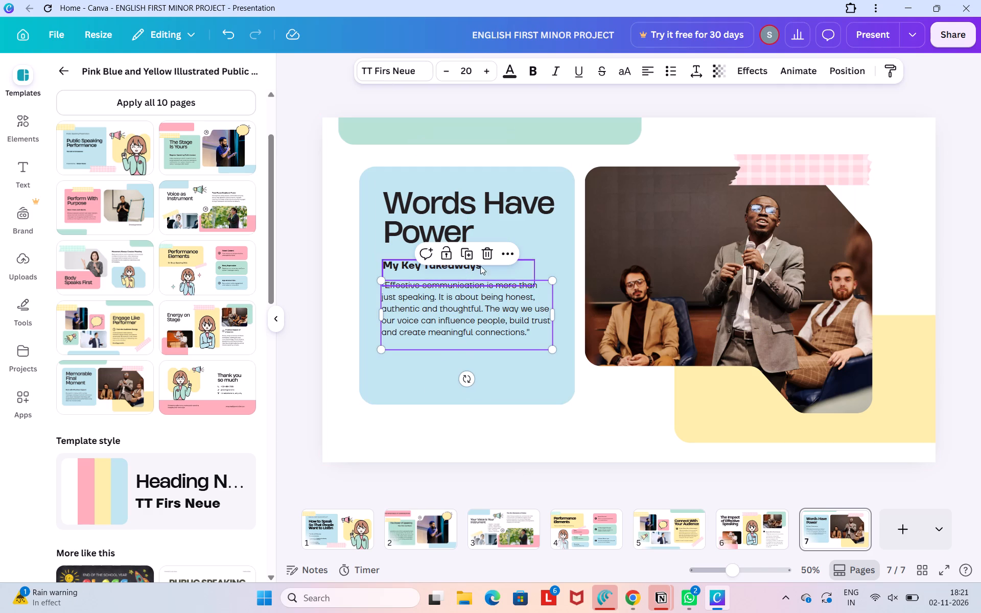
{"action": "left_click", "coordinate": [507, 251]}
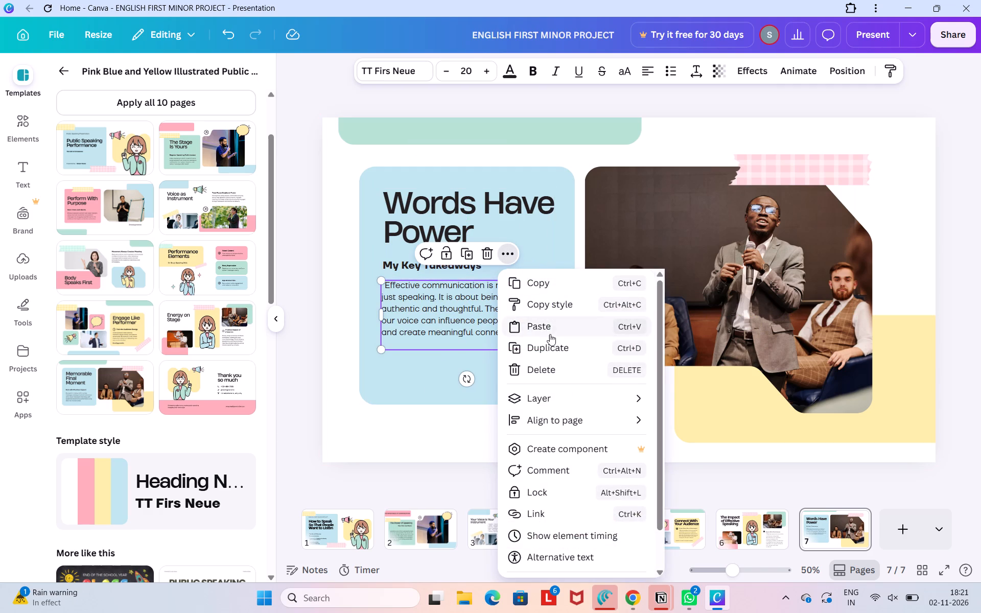
{"action": "left_click", "coordinate": [551, 343]}
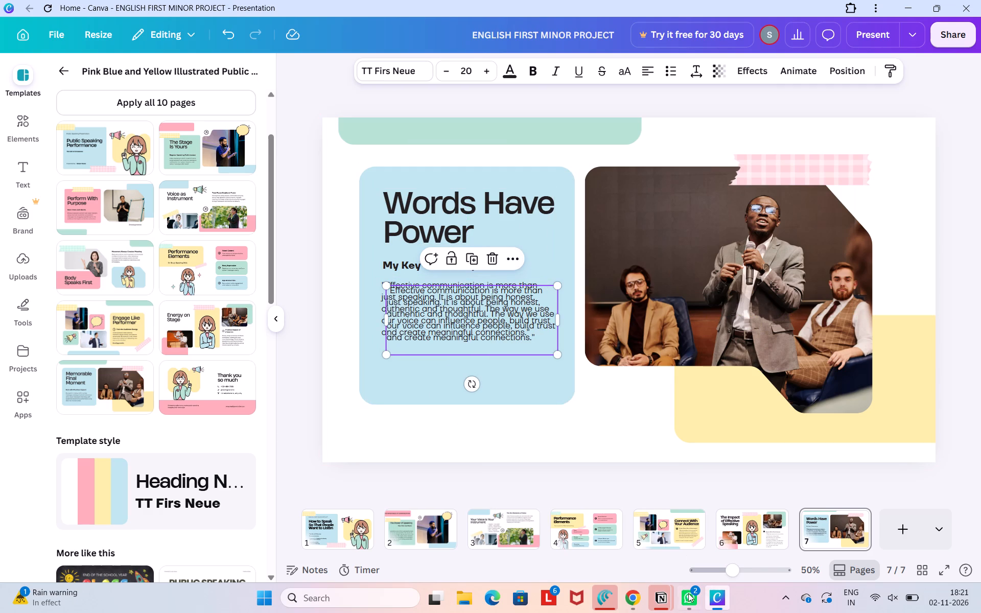
Place the duplicate below the original paragraph and replace its text with ChatGPT's closing quote "Speak to express, listen to understand, and communicate to connect.".
{"action": "left_click", "coordinate": [629, 593]}
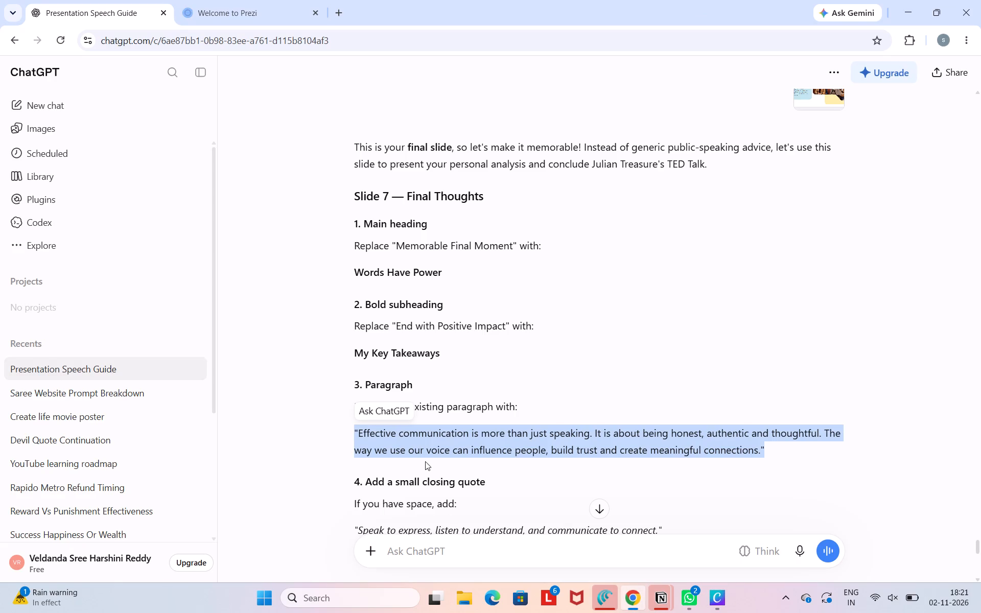
{"action": "scroll", "coordinate": [425, 461], "scroll_direction": "down", "scroll_amount": 2}
{"action": "triple_click", "coordinate": [427, 471]}
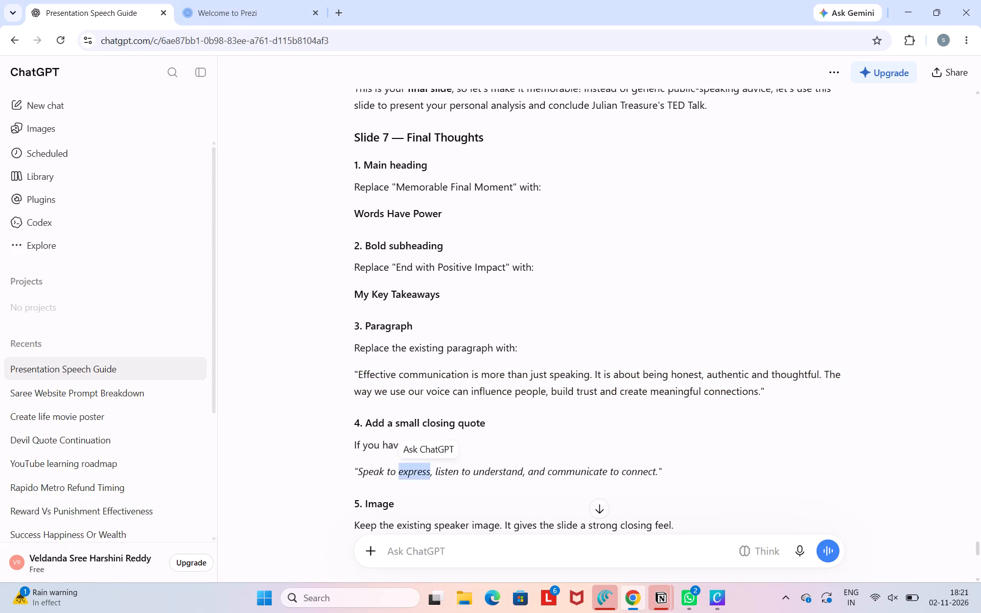
{"action": "key", "text": "ctrl+c"}
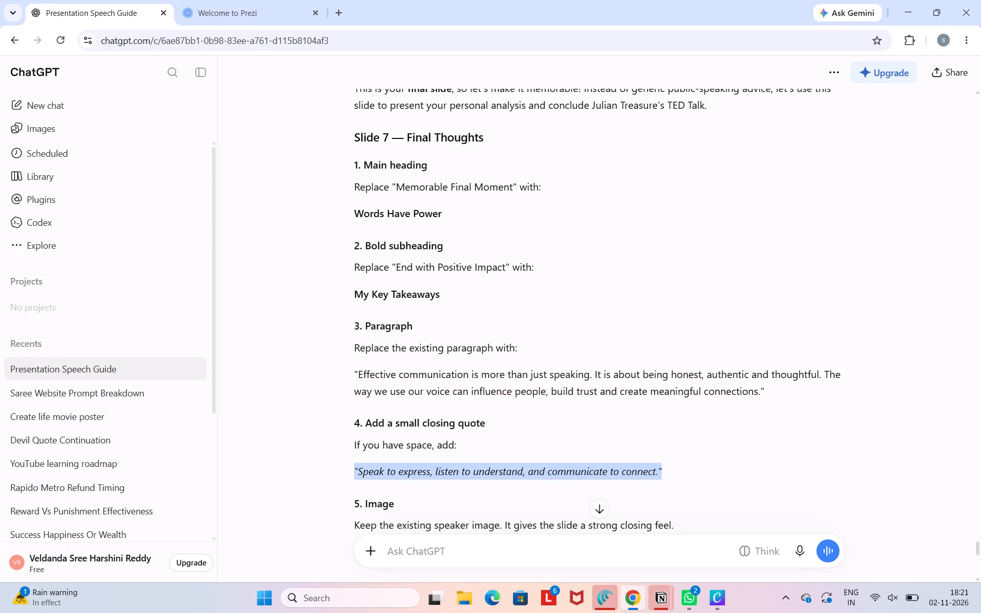
{"action": "scroll", "coordinate": [505, 480], "scroll_direction": "down", "scroll_amount": 4}
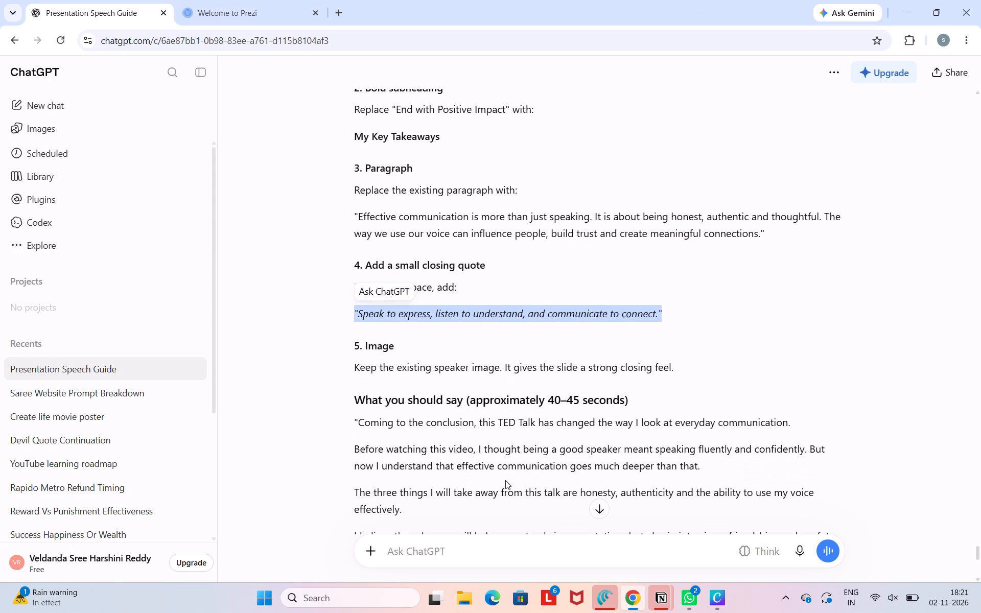
{"action": "left_click", "coordinate": [709, 603]}
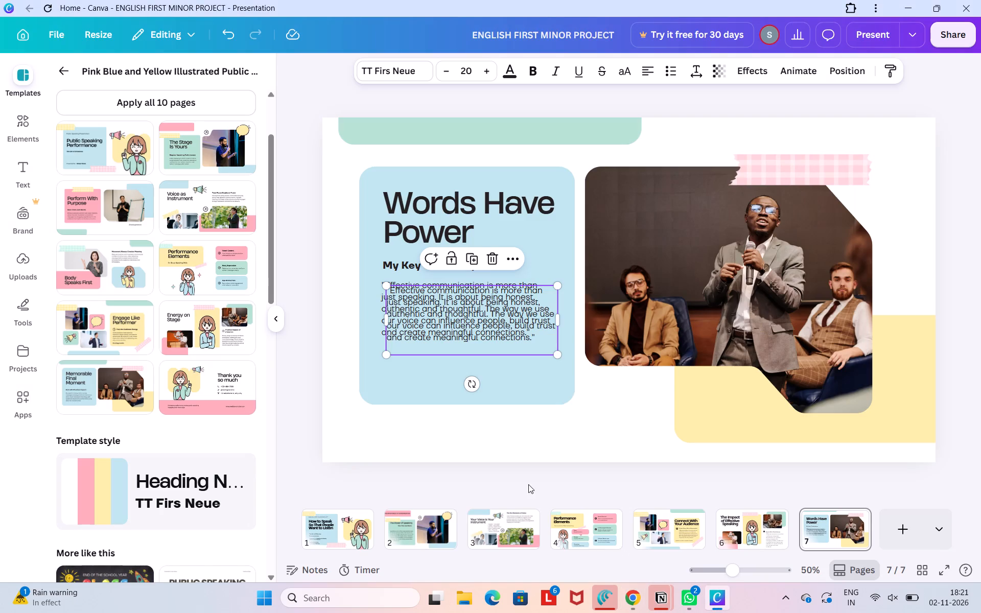
{"action": "left_click_drag", "start_coordinate": [441, 326], "coordinate": [449, 380]}
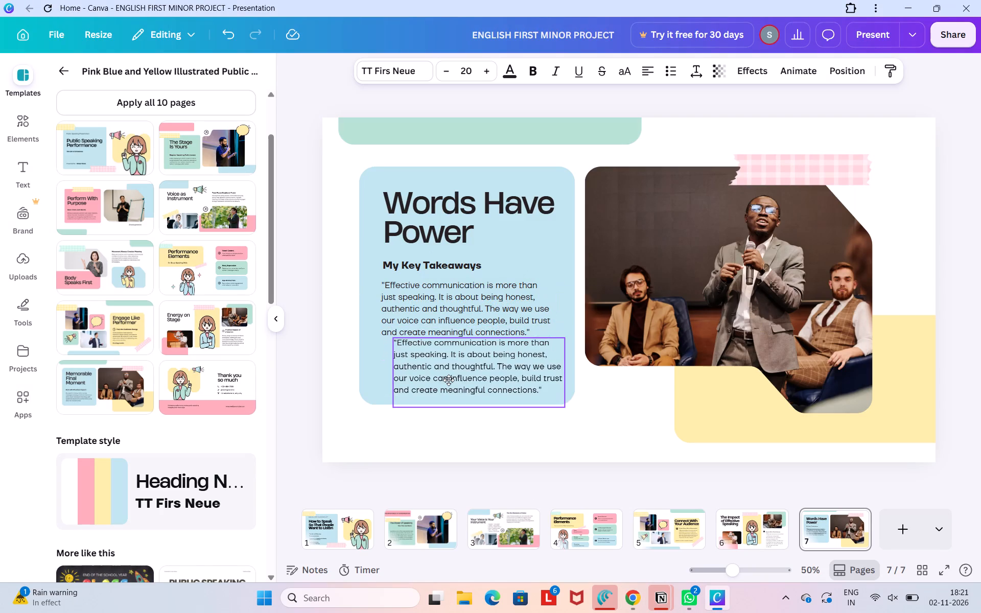
{"action": "left_click_drag", "start_coordinate": [449, 380], "coordinate": [438, 387]}
{"action": "left_click", "coordinate": [438, 387]}
{"action": "key", "text": "BackSpace"}
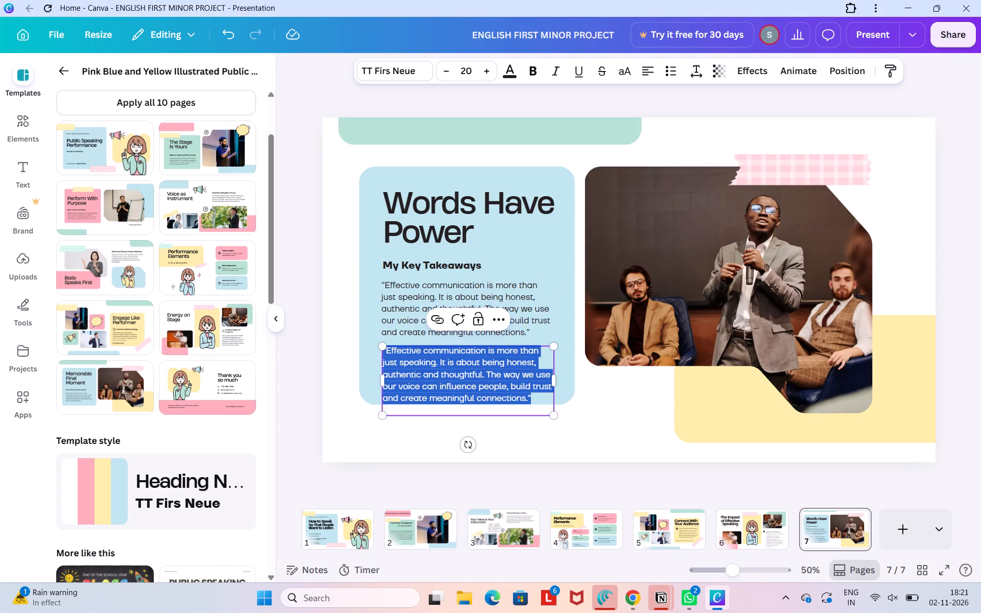
{"action": "key", "text": "ctrl+v"}
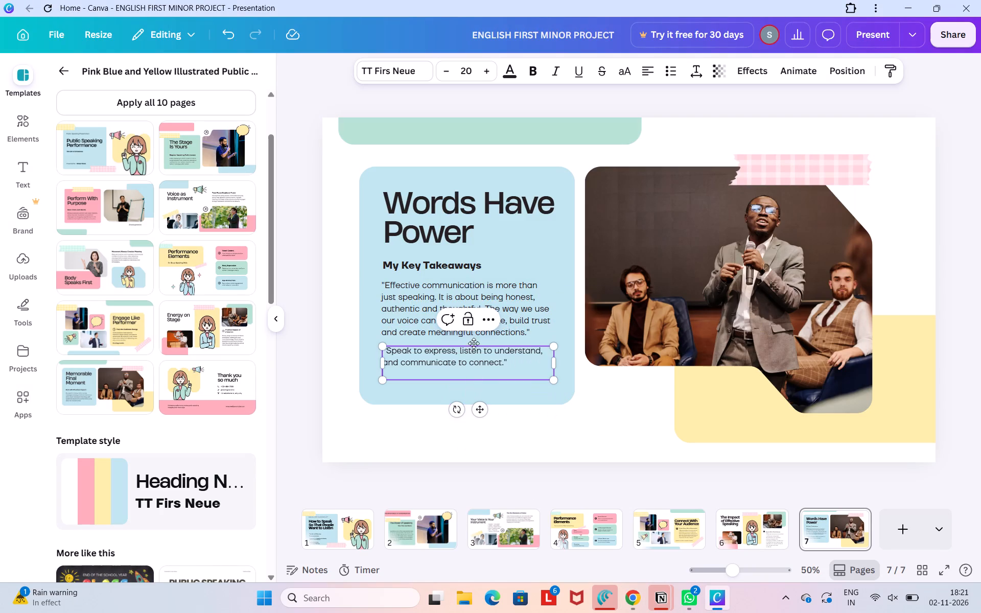
Make the "Speak to express" closing quote on slide 7 bold.
{"action": "triple_click", "coordinate": [435, 354]}
{"action": "left_click", "coordinate": [531, 70]}
{"action": "left_click", "coordinate": [507, 376]}
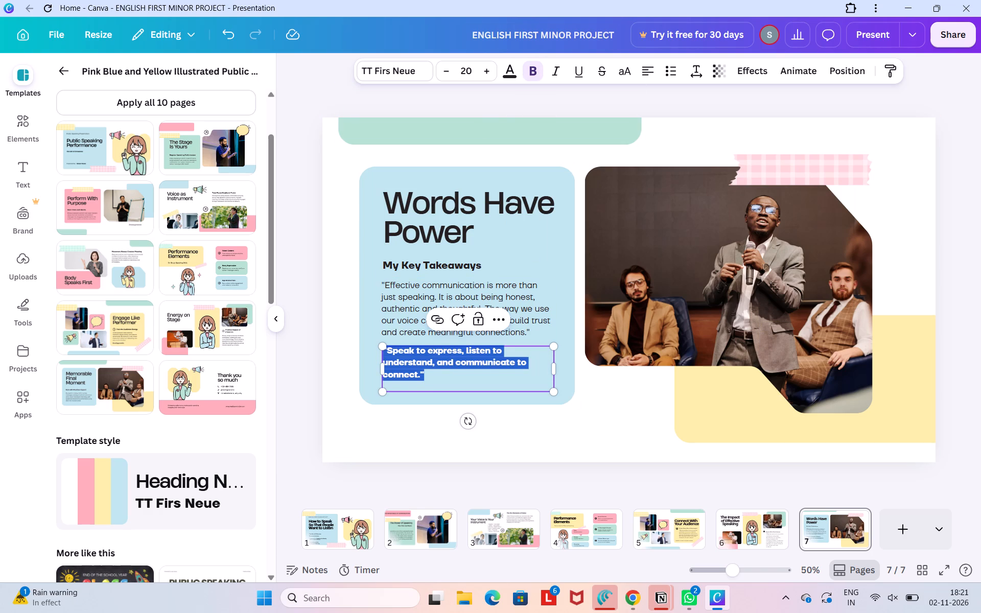
Widen the closing quote's text box to the blue card's right edge so the quote fits on two lines.
{"action": "left_click_drag", "start_coordinate": [557, 369], "coordinate": [582, 369]}
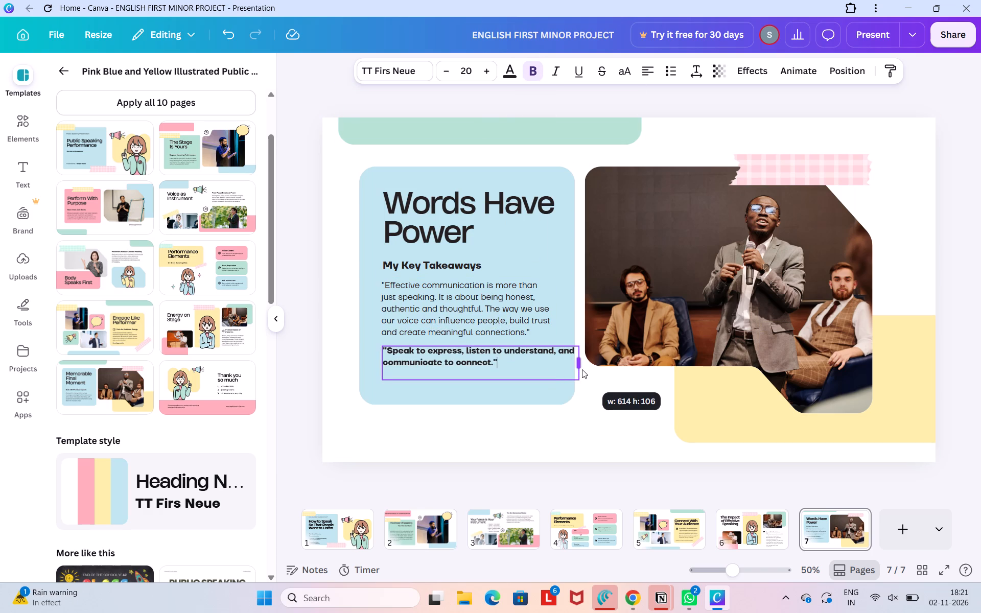
{"action": "left_click_drag", "start_coordinate": [582, 369], "coordinate": [579, 369]}
Move the closing quote slightly down, leaving a small gap beneath the paragraph, and centre it horizontally in the blue card.
{"action": "left_click_drag", "start_coordinate": [478, 364], "coordinate": [479, 396]}
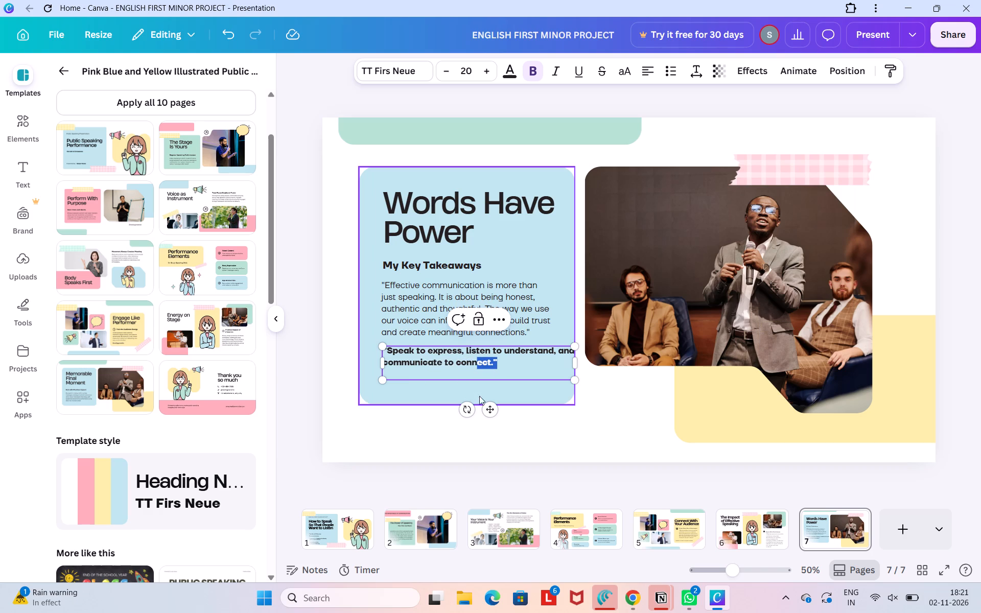
{"action": "left_click_drag", "start_coordinate": [479, 396], "coordinate": [480, 384]}
{"action": "left_click_drag", "start_coordinate": [480, 384], "coordinate": [472, 402]}
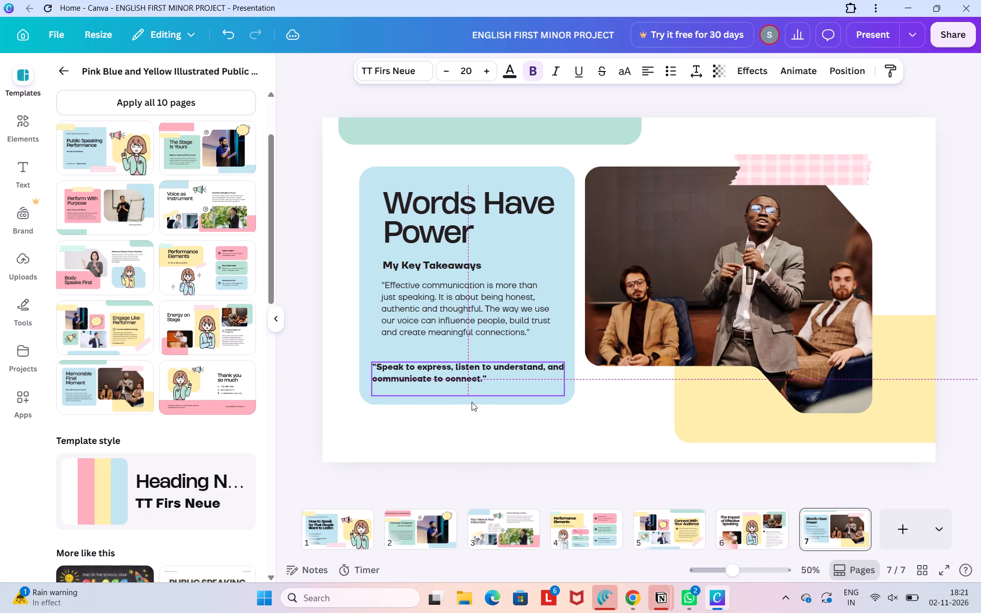
{"action": "left_click_drag", "start_coordinate": [472, 402], "coordinate": [472, 405]}
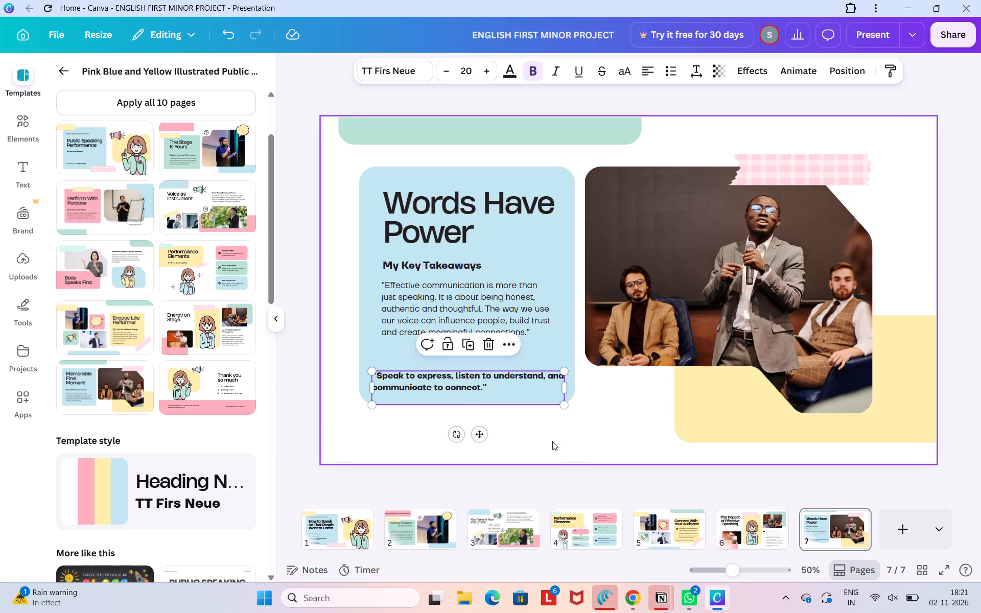
{"action": "left_click", "coordinate": [548, 438]}
{"action": "left_click_drag", "start_coordinate": [455, 375], "coordinate": [459, 360]}
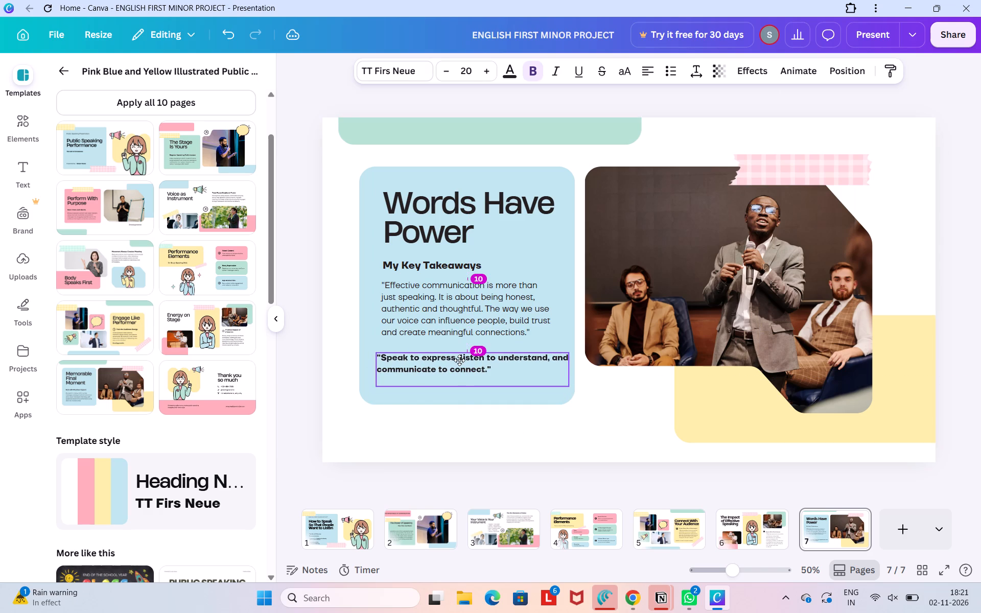
{"action": "left_click_drag", "start_coordinate": [459, 360], "coordinate": [459, 361]}
{"action": "left_click", "coordinate": [556, 421]}
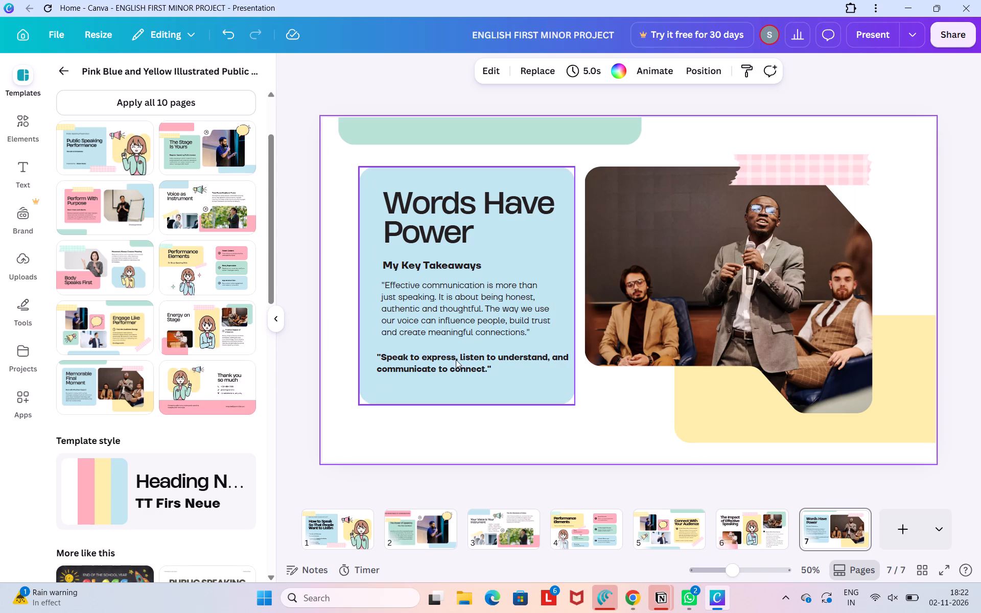
{"action": "left_click_drag", "start_coordinate": [447, 361], "coordinate": [442, 361]}
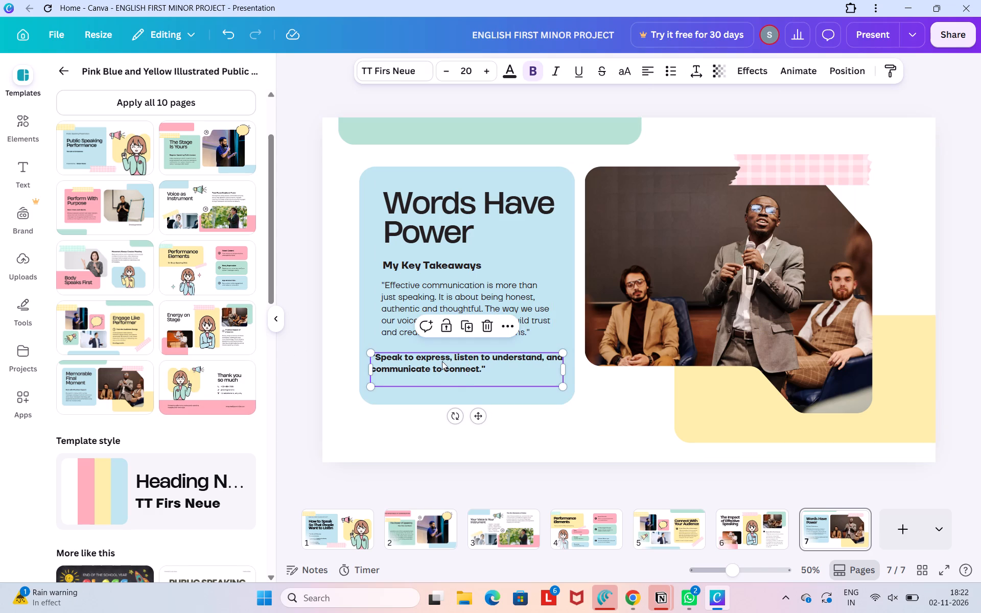
{"action": "left_click", "coordinate": [561, 416]}
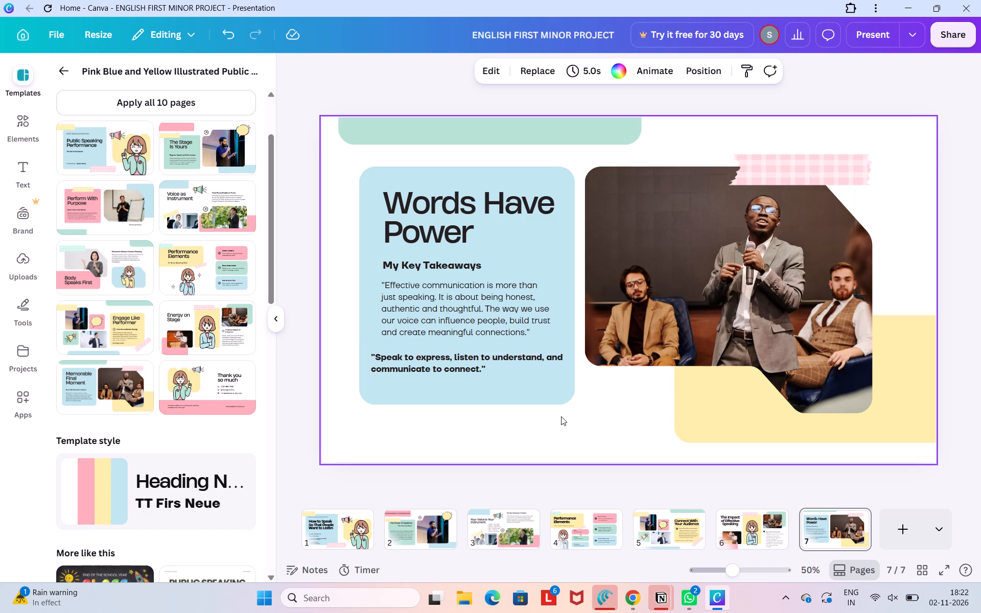
Add the template's "Thank you so much" layout as a new page after slide 7.
{"action": "left_click", "coordinate": [186, 390]}
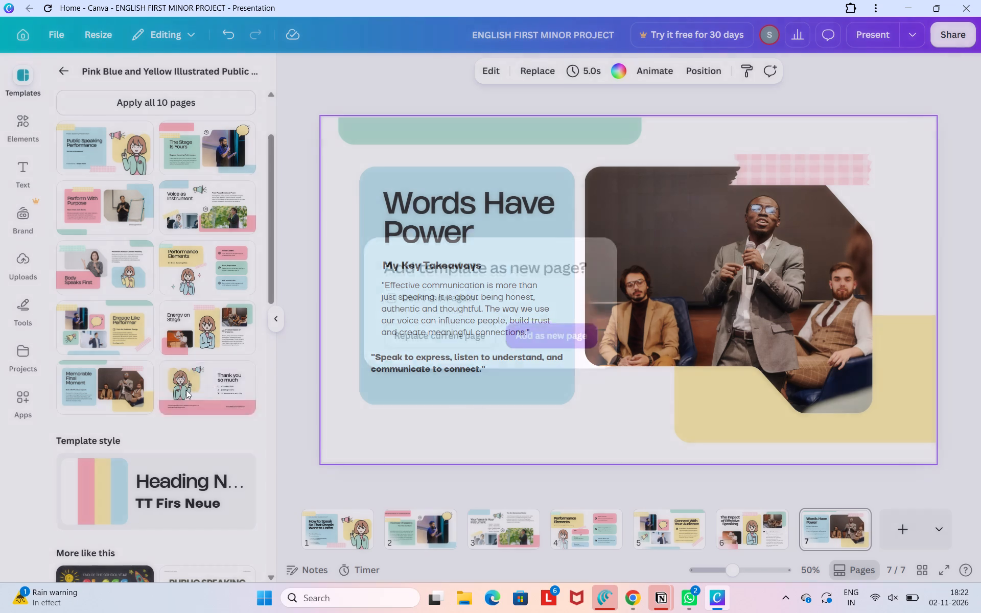
{"action": "left_click", "coordinate": [573, 336]}
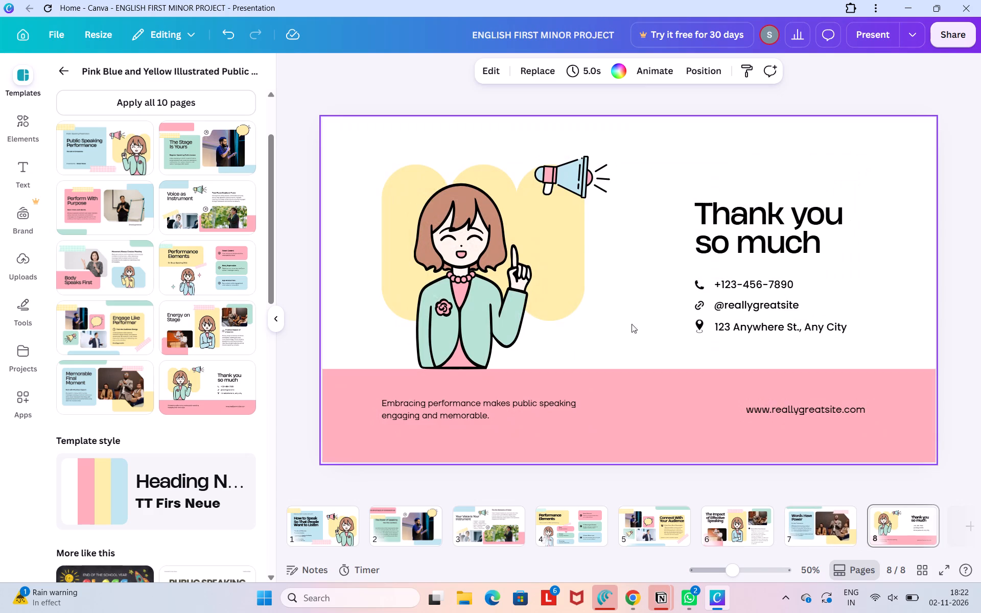
{"action": "key", "text": "shift+super+s"}
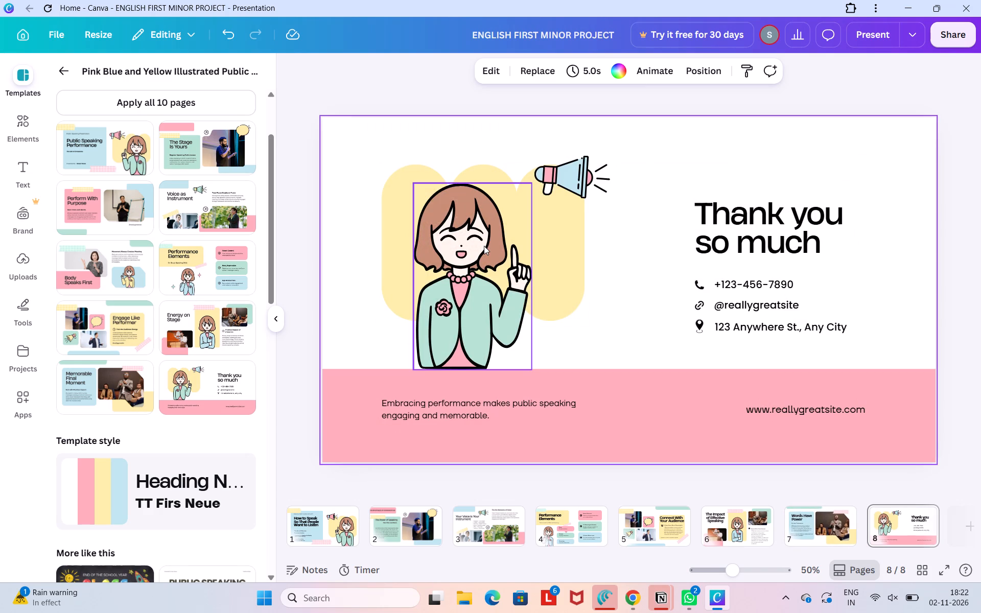
{"action": "left_click_drag", "start_coordinate": [308, 87], "coordinate": [928, 441]}
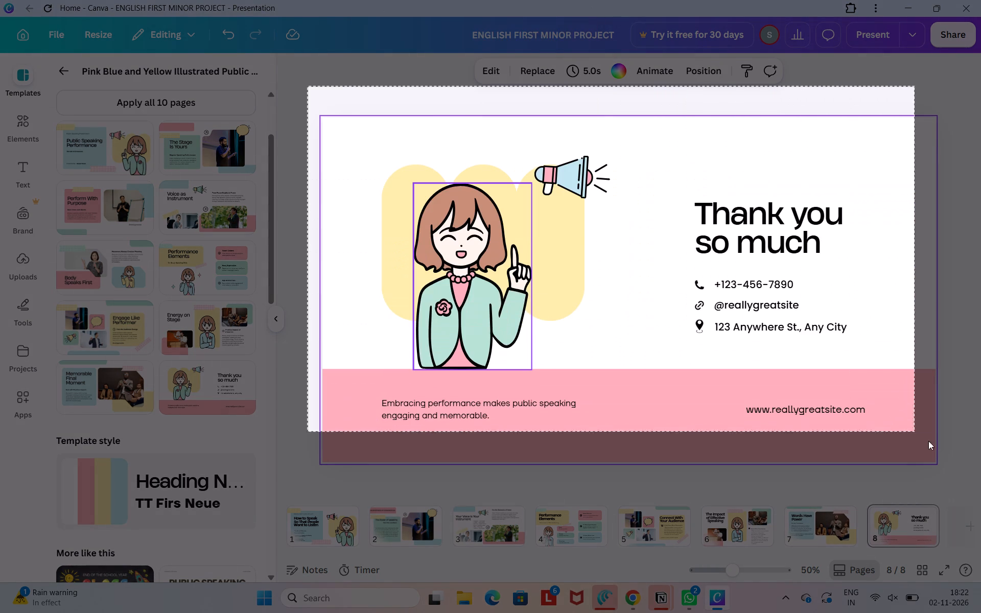
{"action": "left_click_drag", "start_coordinate": [928, 441], "coordinate": [973, 478]}
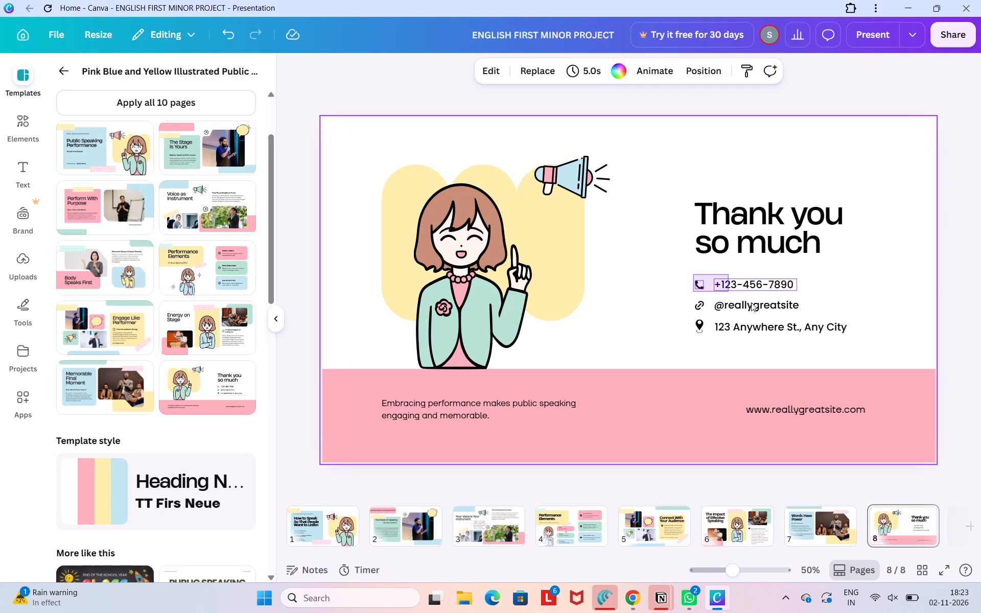
{"action": "left_click_drag", "start_coordinate": [751, 302], "coordinate": [853, 351]}
{"action": "key", "text": "BackSpace"}
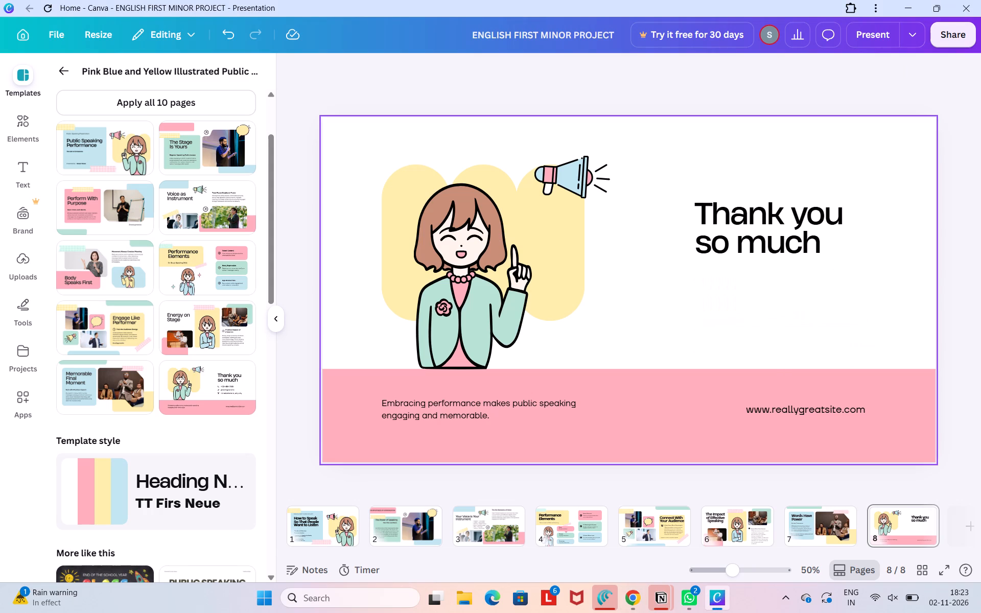
Paste the copied presenter, topic and speaker lines onto slide 8 and place them beneath the "Thank you so much" heading.
{"action": "key", "text": "ctrl+v"}
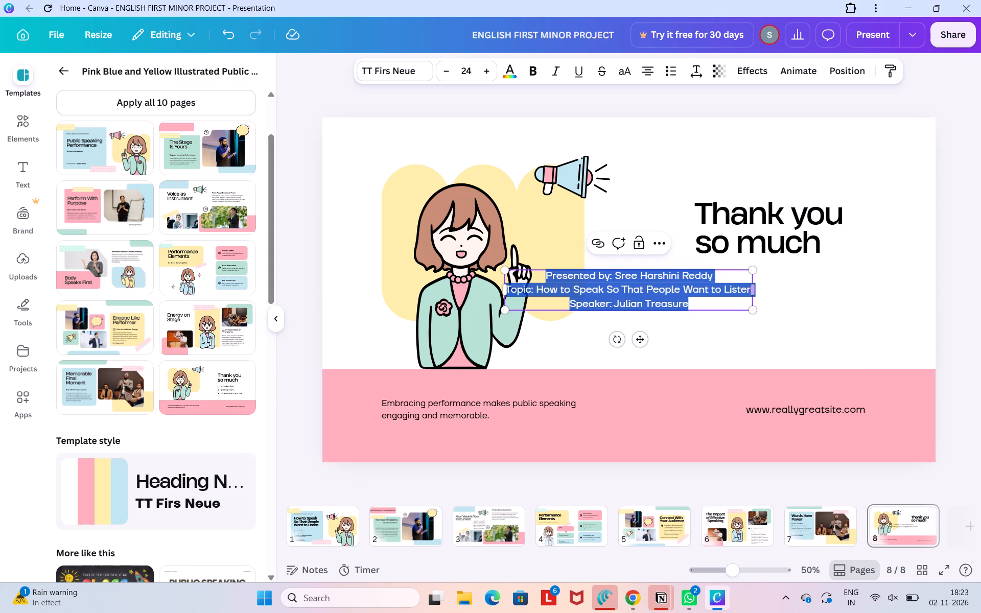
{"action": "left_click_drag", "start_coordinate": [641, 341], "coordinate": [666, 342]}
{"action": "left_click_drag", "start_coordinate": [666, 342], "coordinate": [781, 353]}
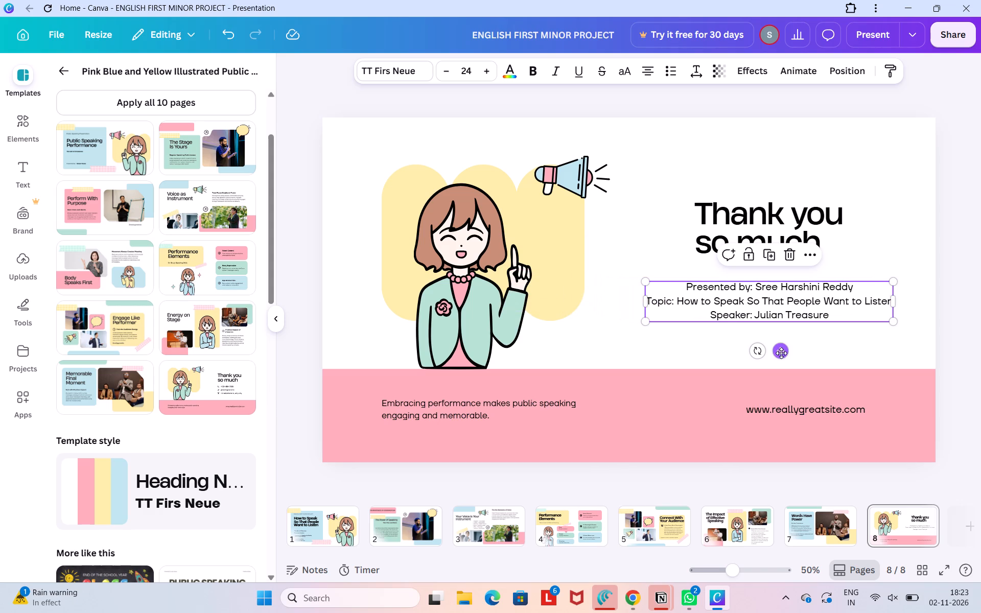
{"action": "left_click", "coordinate": [692, 345]}
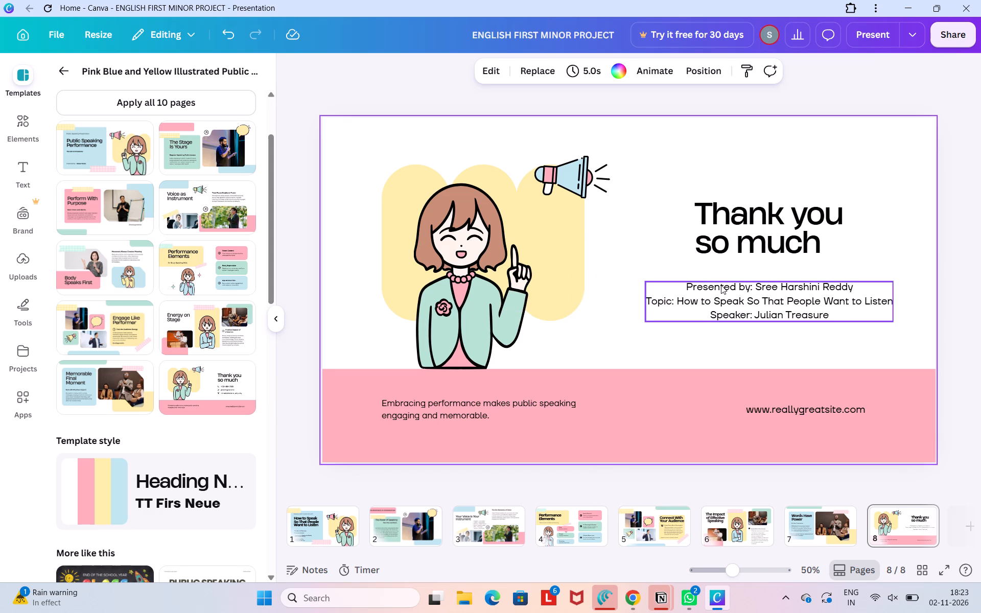
Make the labels "Presented by:", "Topic:" and "Speaker:" bold in the pasted text, including their colons.
{"action": "double_click", "coordinate": [721, 285]}
{"action": "left_click", "coordinate": [721, 285]}
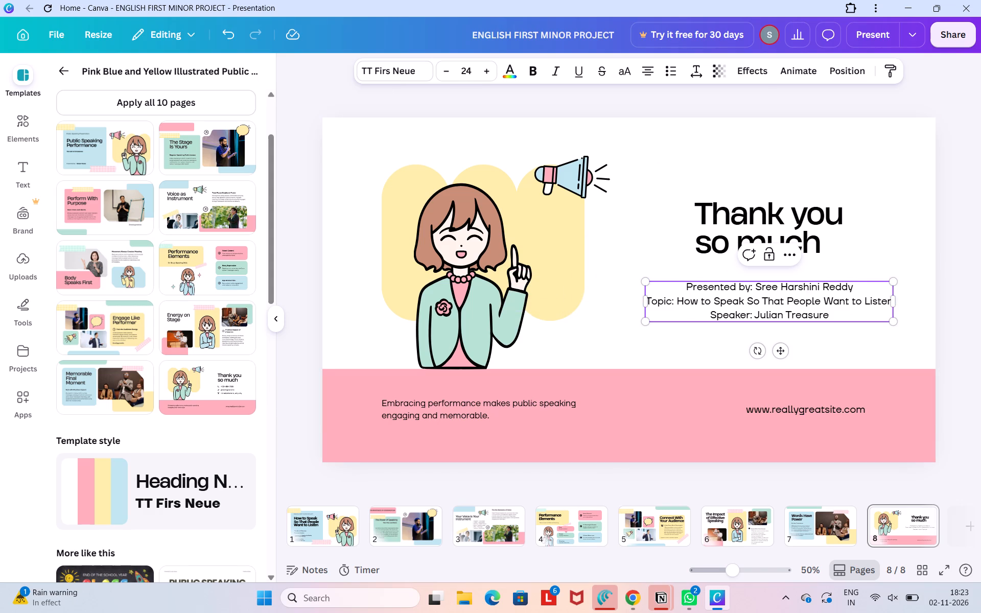
{"action": "left_click", "coordinate": [749, 287]}
{"action": "left_click_drag", "start_coordinate": [749, 287], "coordinate": [716, 287]}
{"action": "left_click_drag", "start_coordinate": [716, 287], "coordinate": [688, 292]}
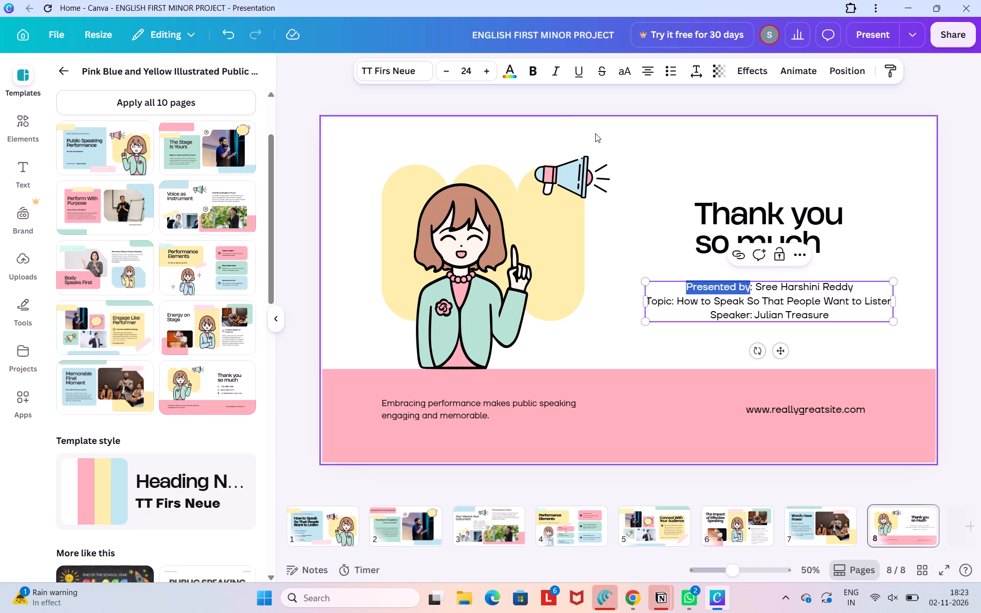
{"action": "left_click", "coordinate": [528, 70]}
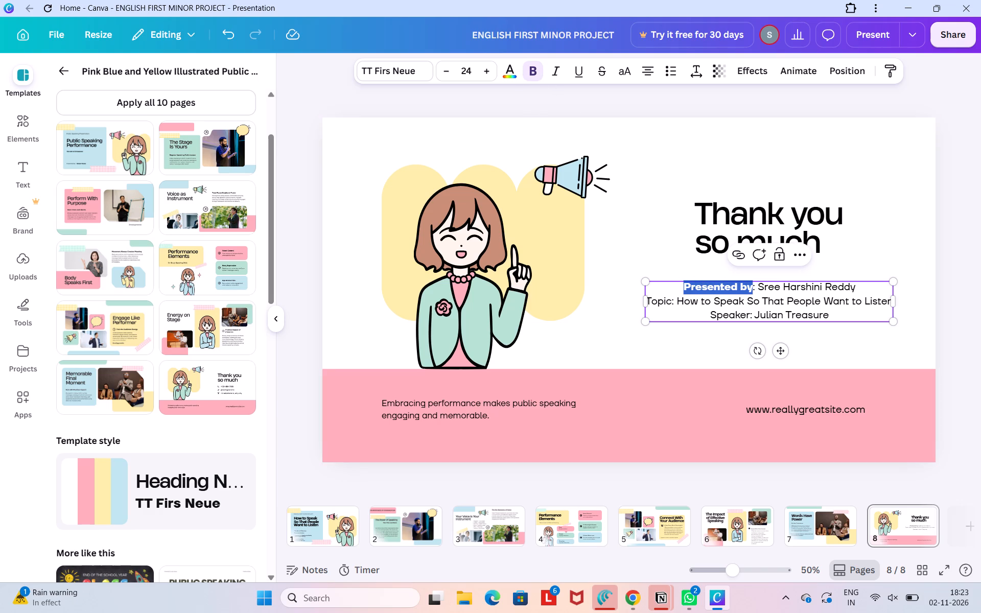
{"action": "left_click_drag", "start_coordinate": [675, 303], "coordinate": [648, 303]}
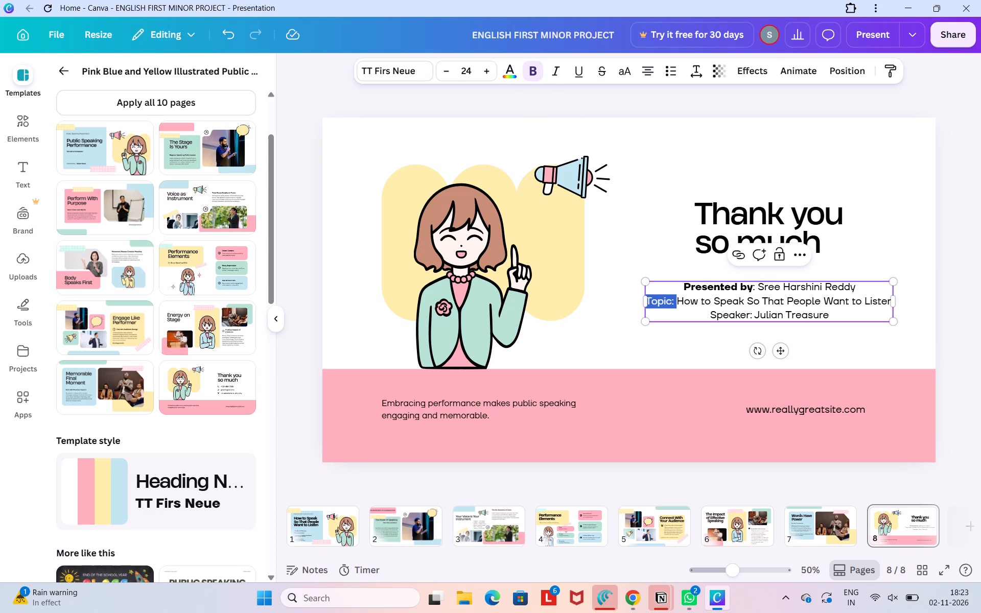
{"action": "left_click_drag", "start_coordinate": [648, 303], "coordinate": [648, 301]}
{"action": "left_click", "coordinate": [536, 69]}
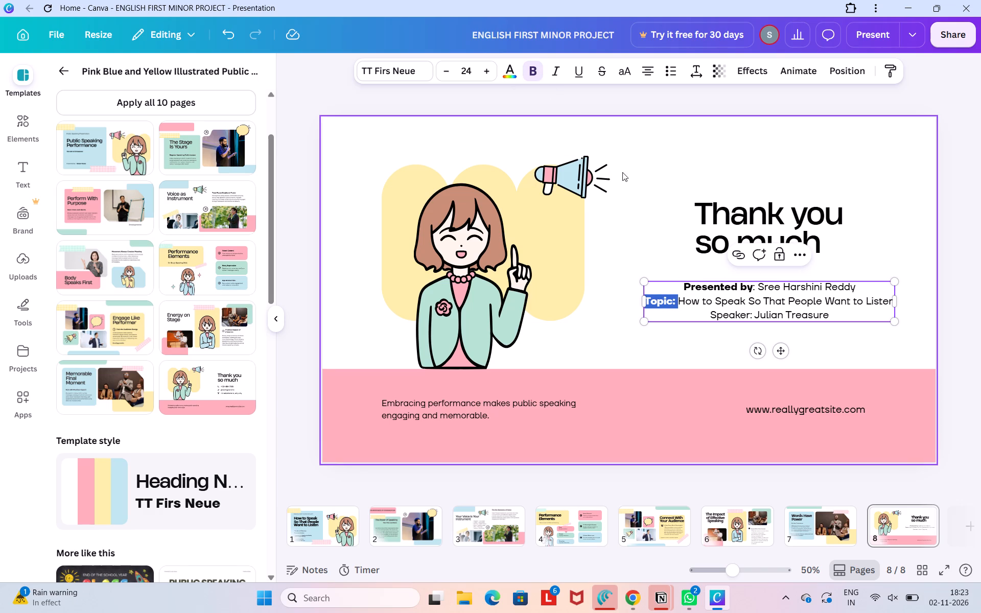
{"action": "left_click_drag", "start_coordinate": [754, 316], "coordinate": [718, 316]}
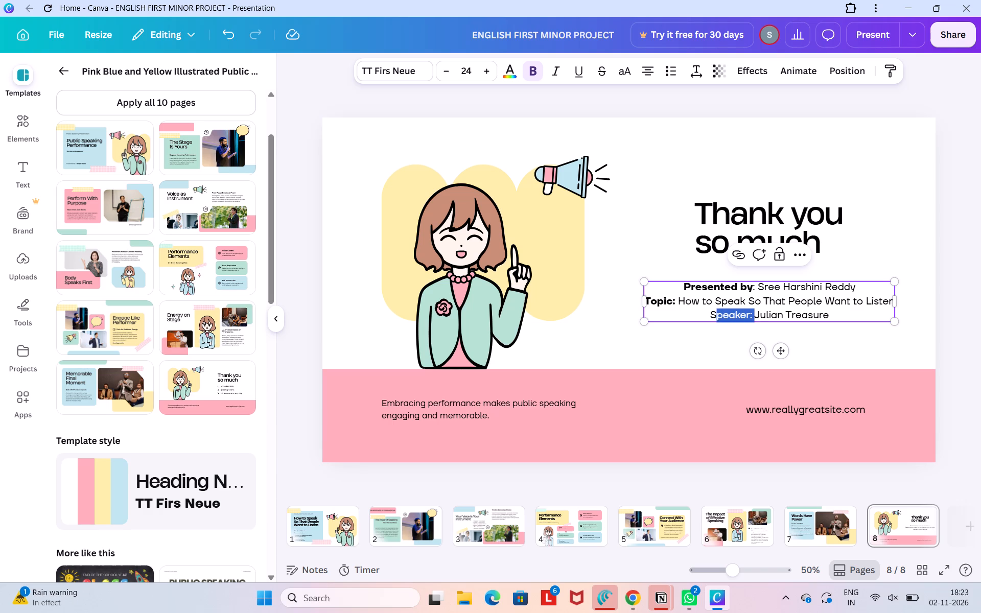
{"action": "left_click_drag", "start_coordinate": [718, 316], "coordinate": [711, 317]}
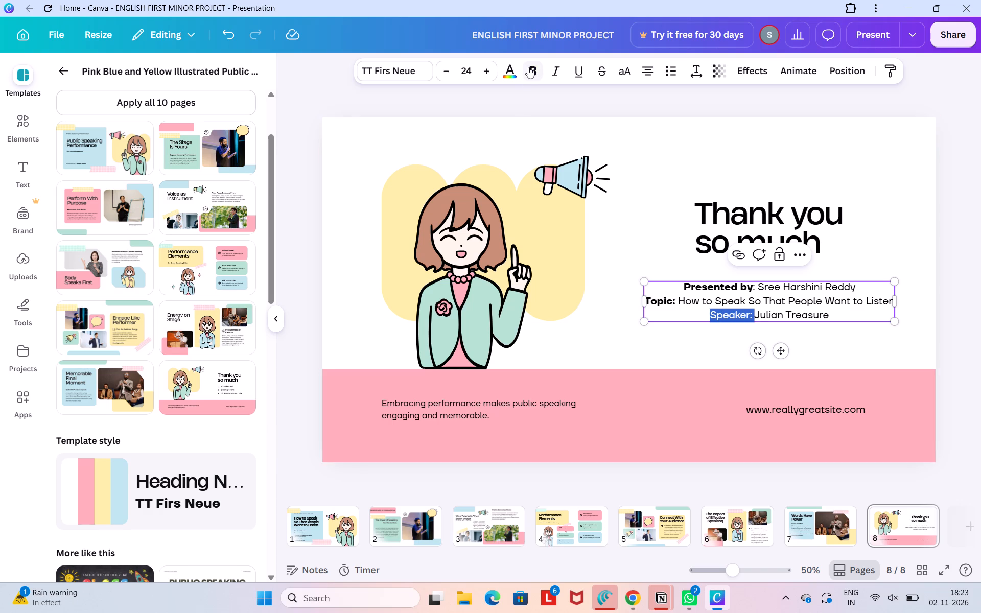
{"action": "left_click", "coordinate": [529, 68]}
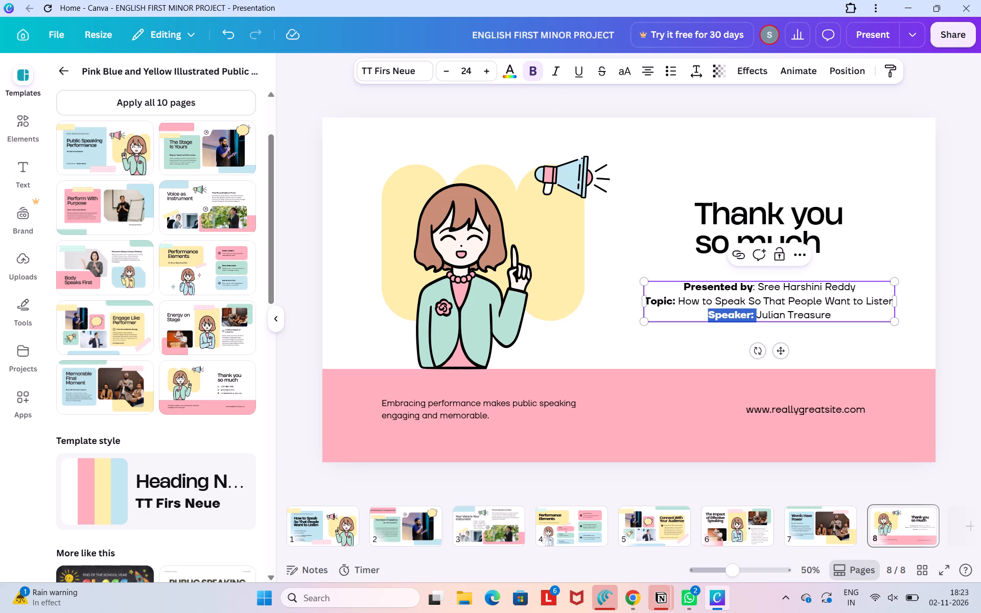
{"action": "left_click_drag", "start_coordinate": [757, 287], "coordinate": [752, 287]}
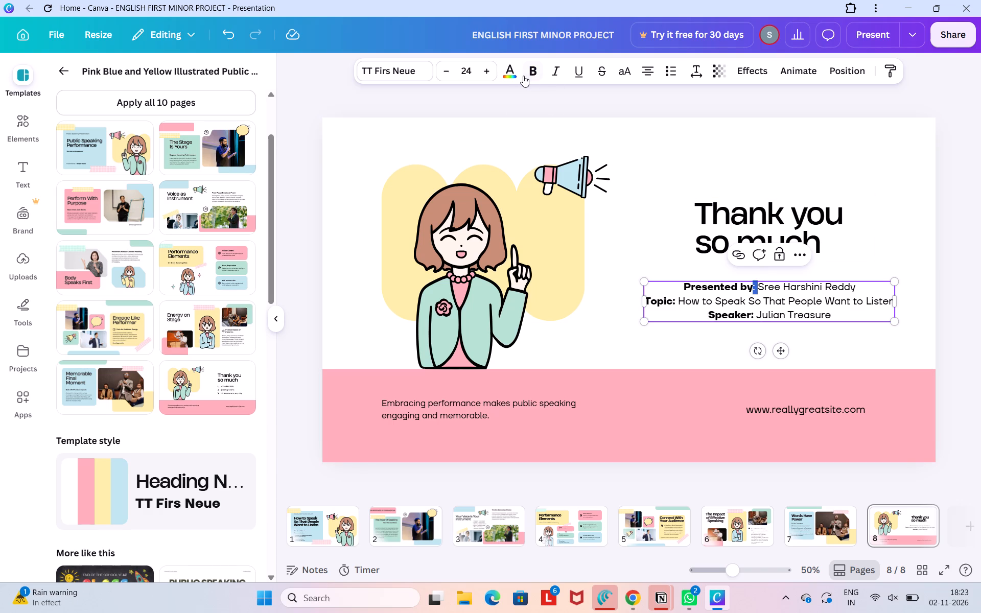
{"action": "left_click", "coordinate": [527, 76]}
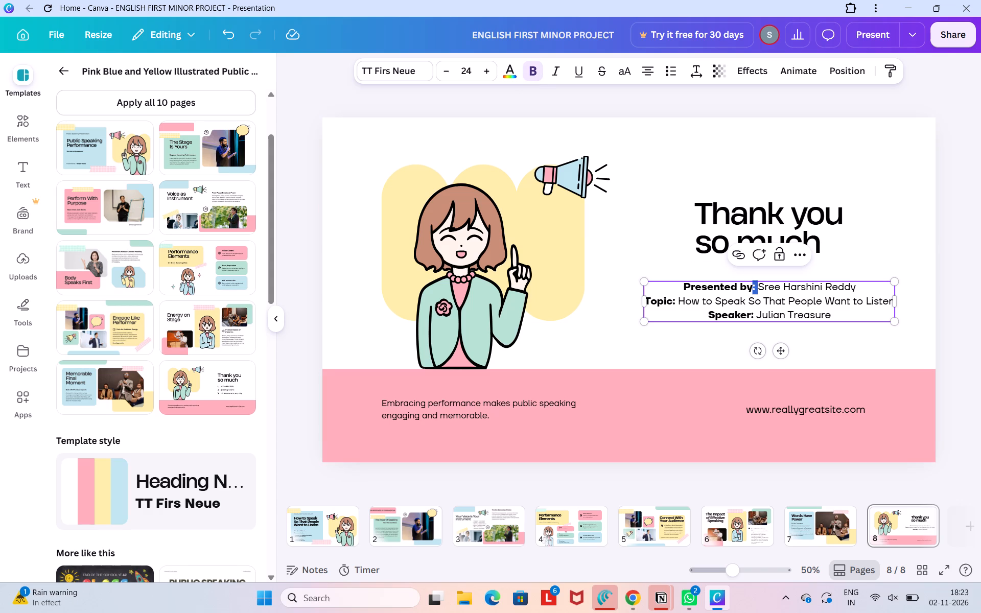
Insert a blank line after the presenter line and another after the topic line to space out the details.
{"action": "left_click", "coordinate": [856, 289]}
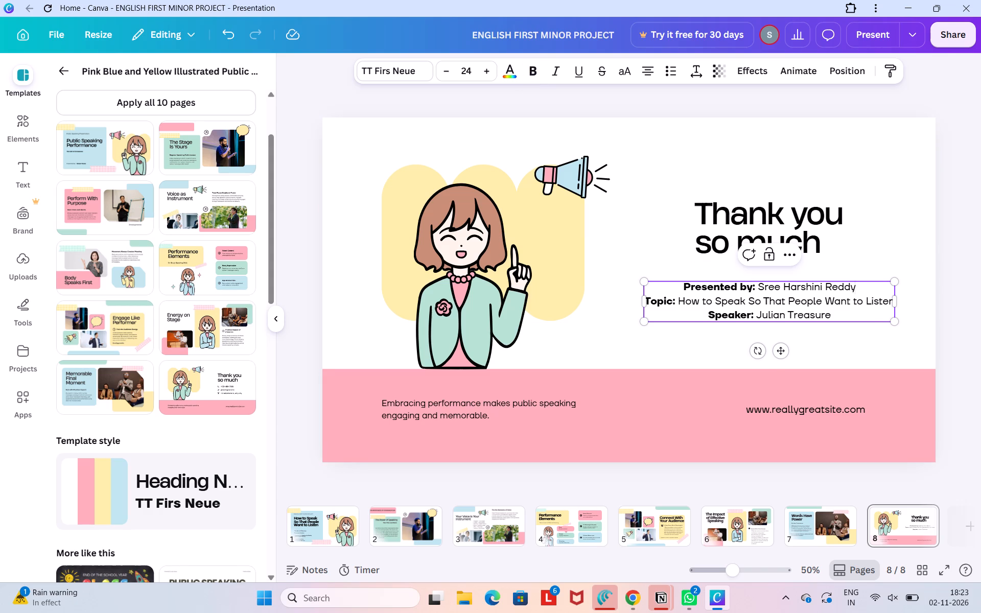
{"action": "key", "text": "Return"}
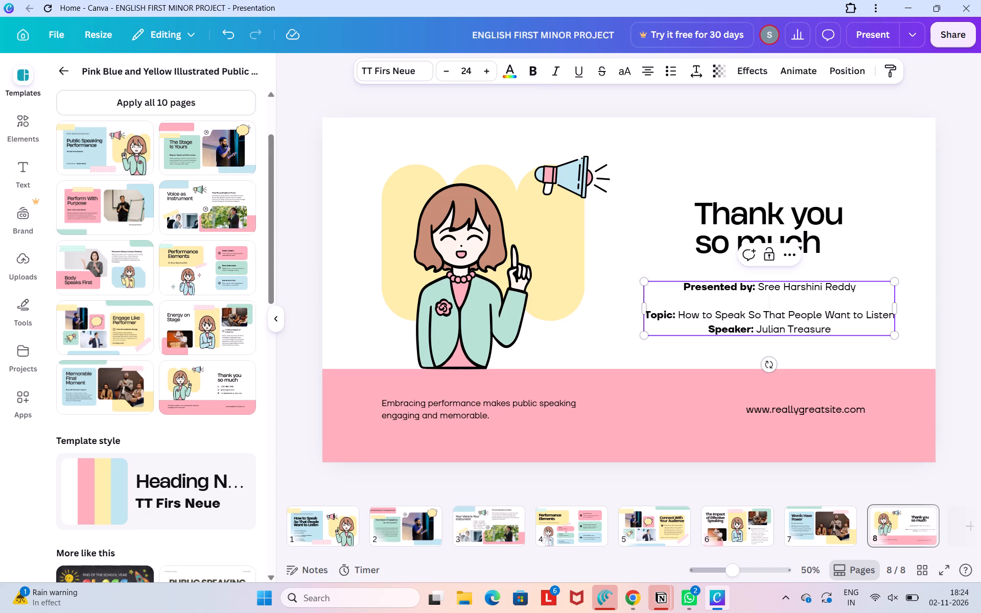
{"action": "left_click", "coordinate": [891, 317]}
{"action": "key", "text": "Right"}
{"action": "key", "text": "Return"}
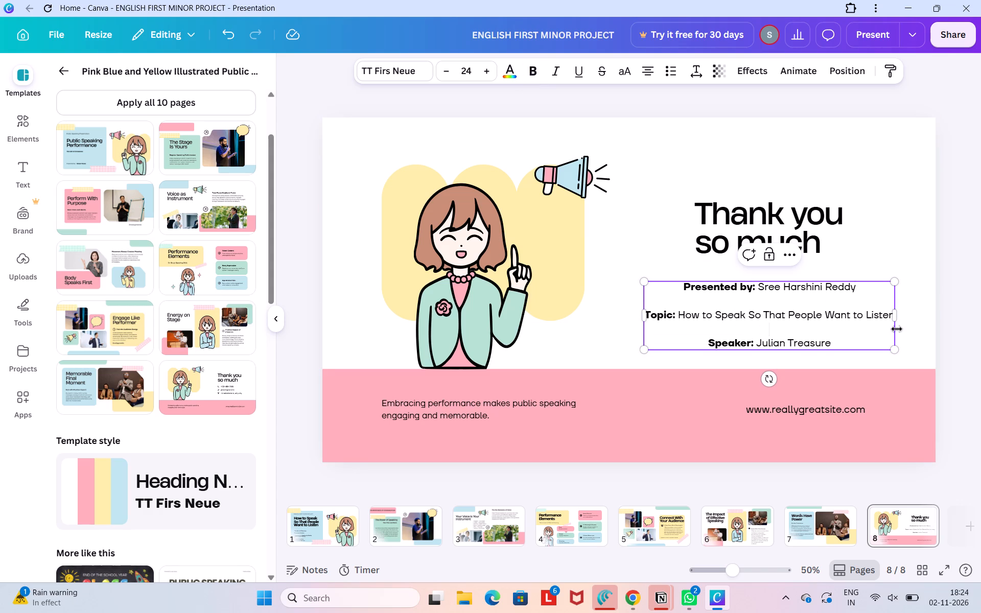
{"action": "left_click", "coordinate": [871, 360]}
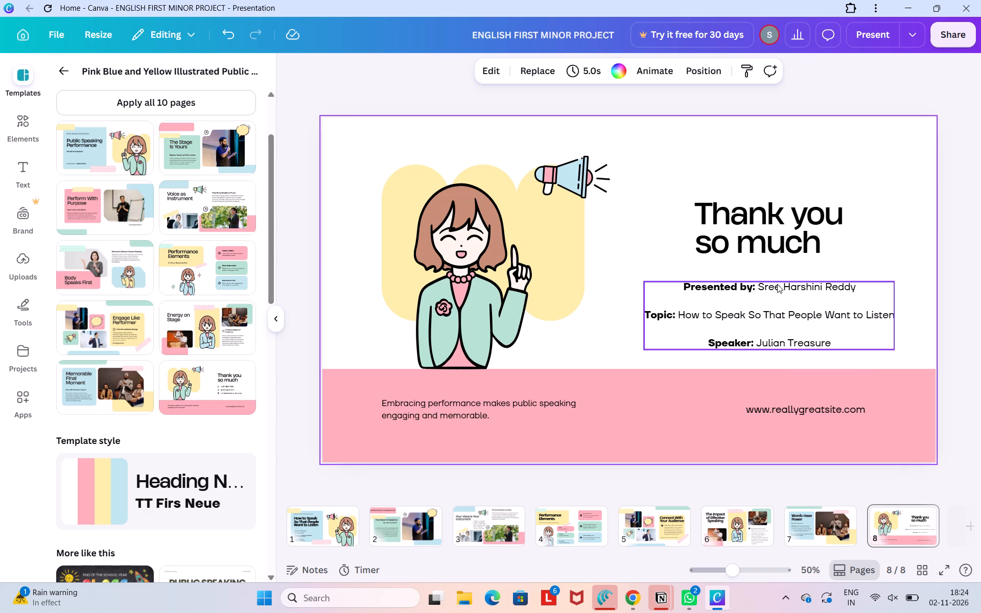
Nudge the presenter details block slightly up and to the right, just beneath the heading.
{"action": "left_click_drag", "start_coordinate": [766, 290], "coordinate": [775, 282]}
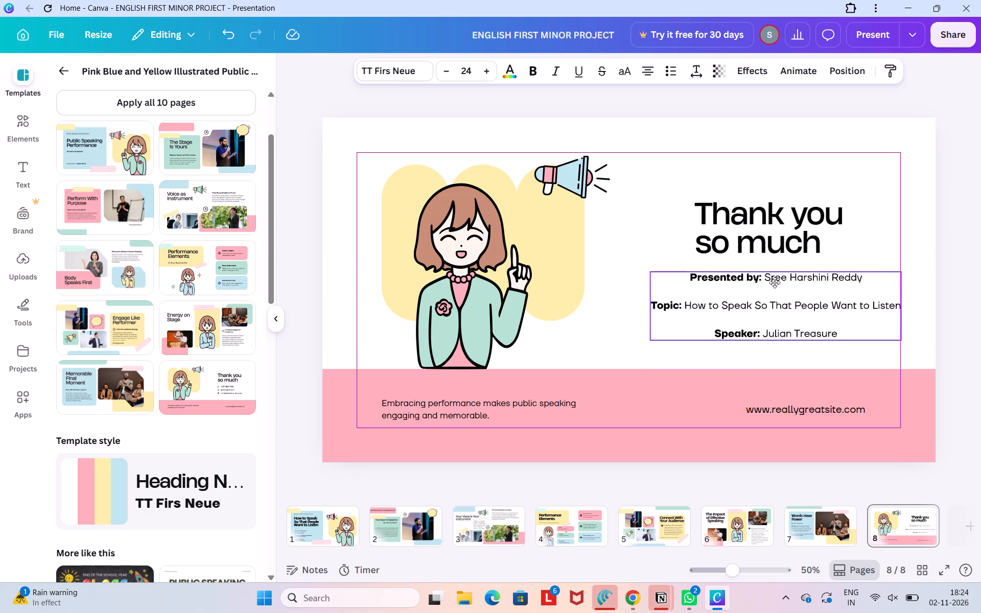
{"action": "left_click_drag", "start_coordinate": [775, 282], "coordinate": [774, 284]}
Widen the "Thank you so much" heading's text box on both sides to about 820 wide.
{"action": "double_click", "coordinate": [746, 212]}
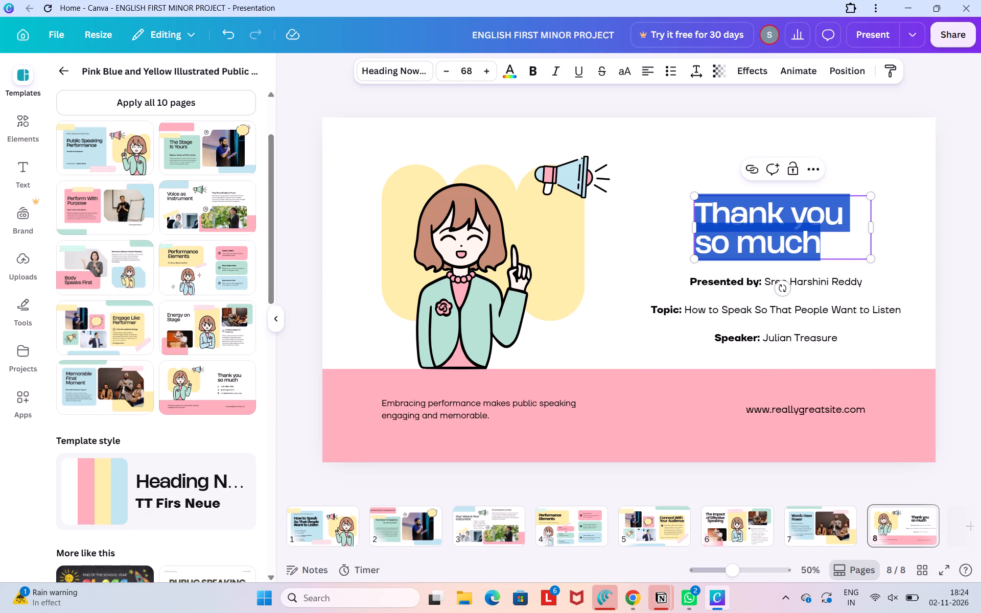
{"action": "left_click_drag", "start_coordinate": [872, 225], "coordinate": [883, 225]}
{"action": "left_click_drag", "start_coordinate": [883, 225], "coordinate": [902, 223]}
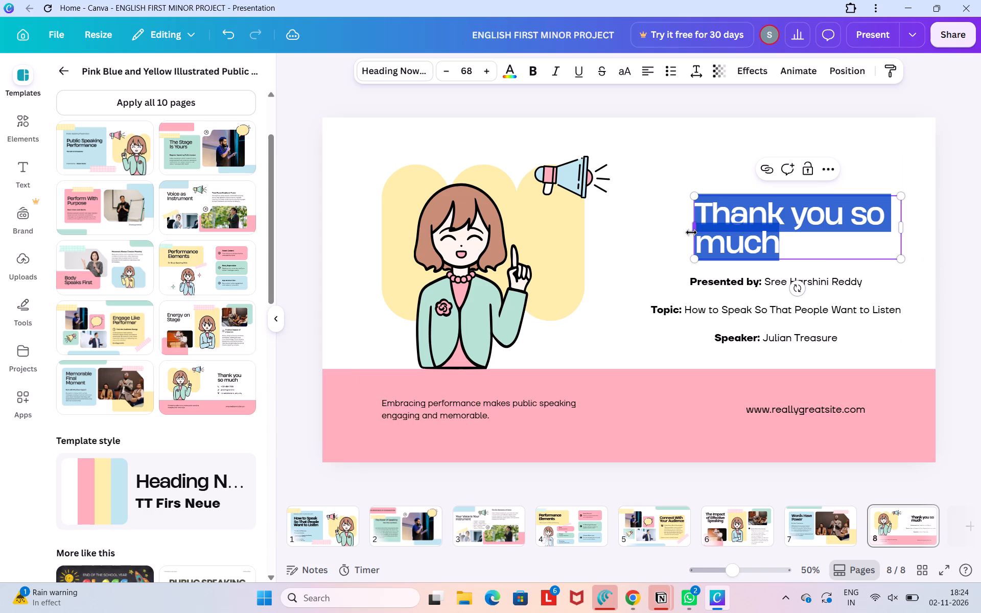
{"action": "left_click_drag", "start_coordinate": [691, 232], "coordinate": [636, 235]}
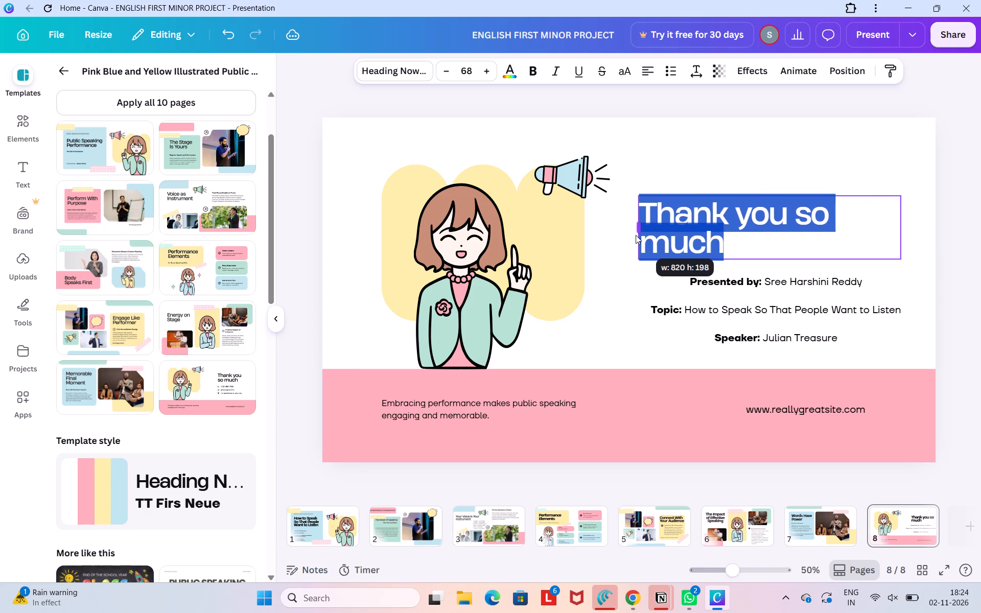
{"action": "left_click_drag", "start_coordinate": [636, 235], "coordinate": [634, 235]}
Remove the words "so much" from the slide 8 heading, leaving only "Thank you".
{"action": "left_click", "coordinate": [848, 219]}
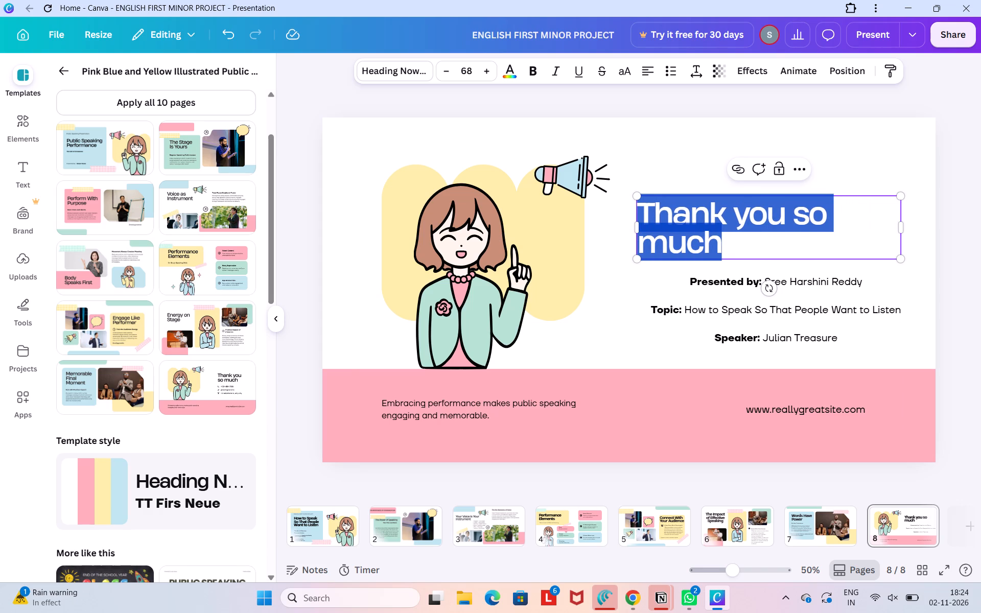
{"action": "key", "text": "space"}
{"action": "type", "text": "much"}
{"action": "key", "text": "BackSpace"}
{"action": "key", "text": "BackSpace"}
{"action": "key", "text": "BackSpace"}
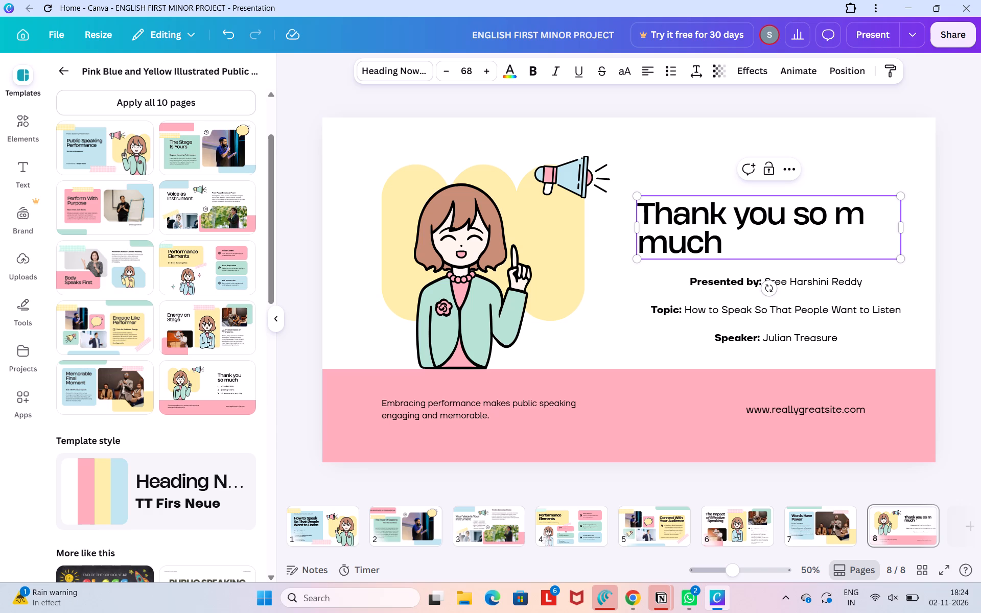
{"action": "key", "text": "BackSpace"}
{"action": "key", "text": "BackSpace"}
{"action": "key", "text": "BackSpace"}
{"action": "key", "text": "BackSpace"}
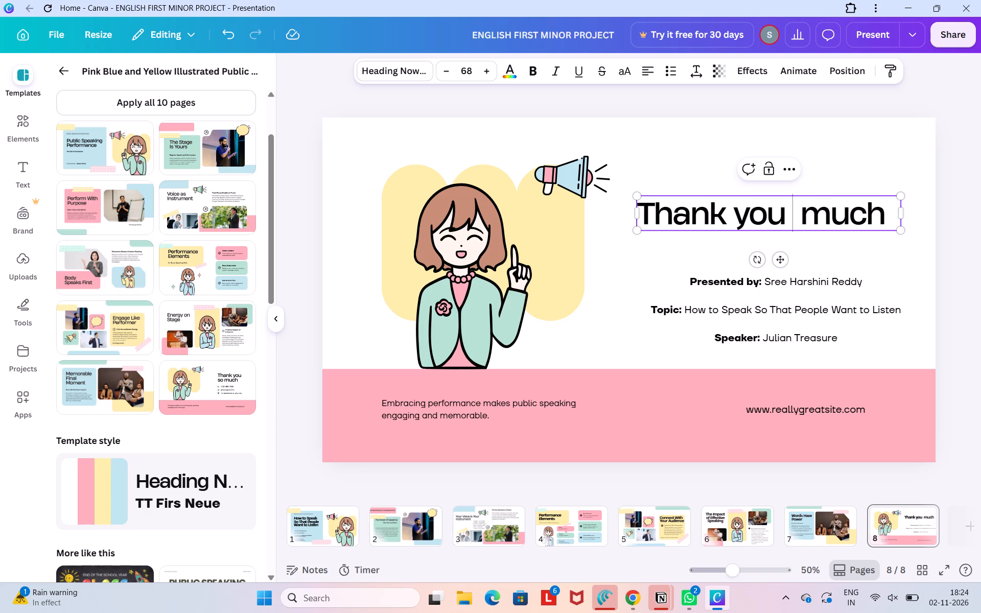
{"action": "key", "text": "Right"}
{"action": "key", "text": "Right"}
{"action": "key", "text": "Right"}
{"action": "key", "text": "Right"}
{"action": "key", "text": "Right"}
{"action": "key", "text": "BackSpace"}
{"action": "key", "text": "BackSpace"}
{"action": "key", "text": "BackSpace"}
{"action": "key", "text": "BackSpace"}
{"action": "key", "text": "BackSpace"}
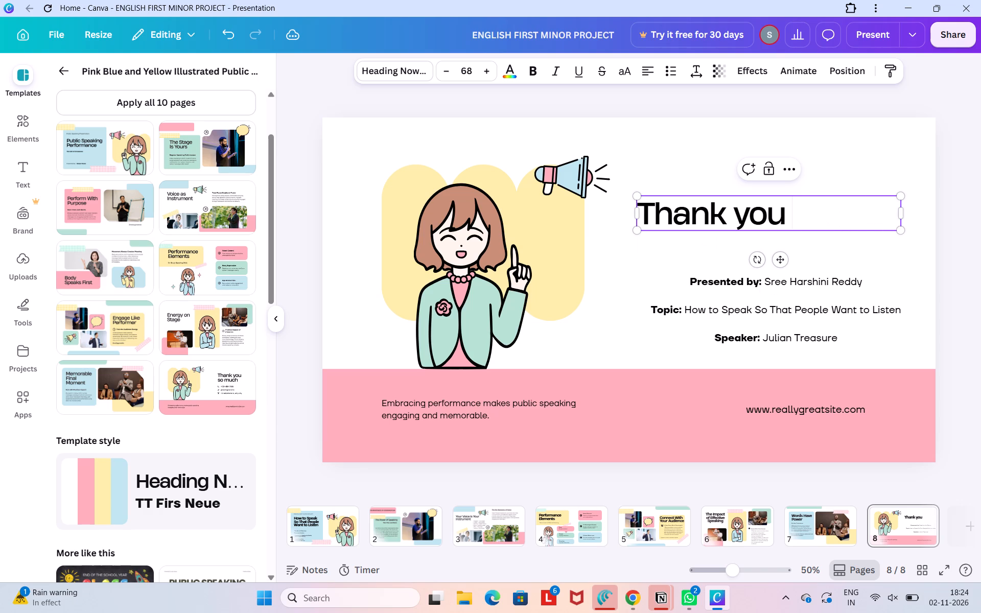
{"action": "key", "text": "BackSpace"}
Narrow the "Thank you" text box to fit its text and move the heading to sit centred above the presenter details.
{"action": "left_click_drag", "start_coordinate": [903, 215], "coordinate": [800, 214]}
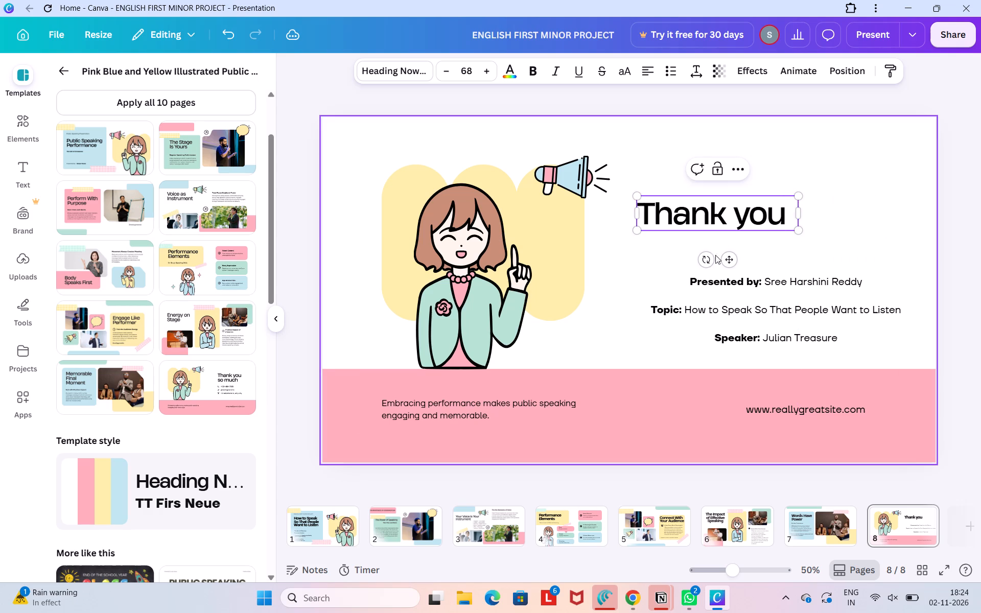
{"action": "left_click_drag", "start_coordinate": [730, 261], "coordinate": [778, 265]}
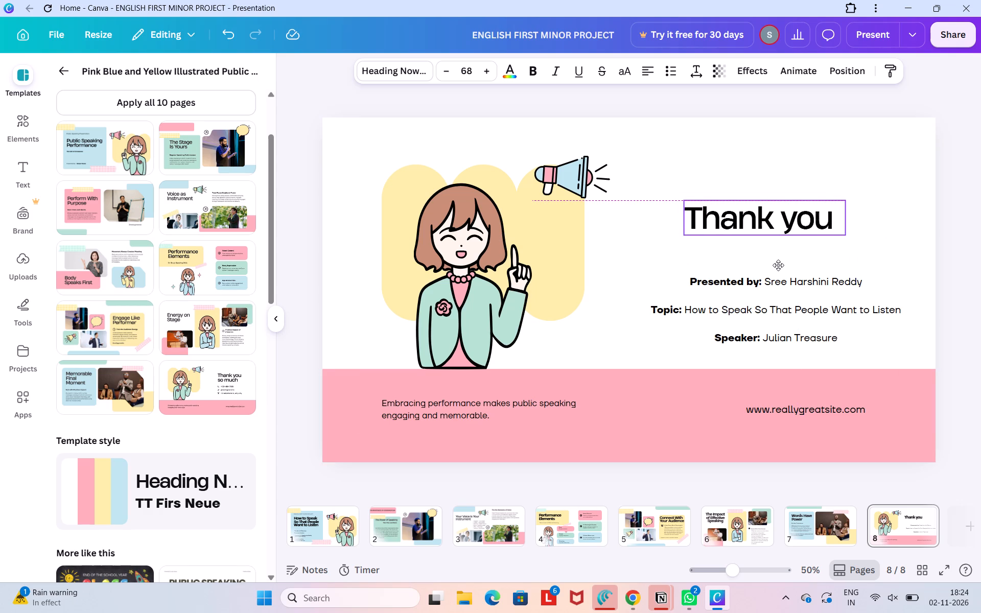
{"action": "left_click_drag", "start_coordinate": [778, 265], "coordinate": [780, 263]}
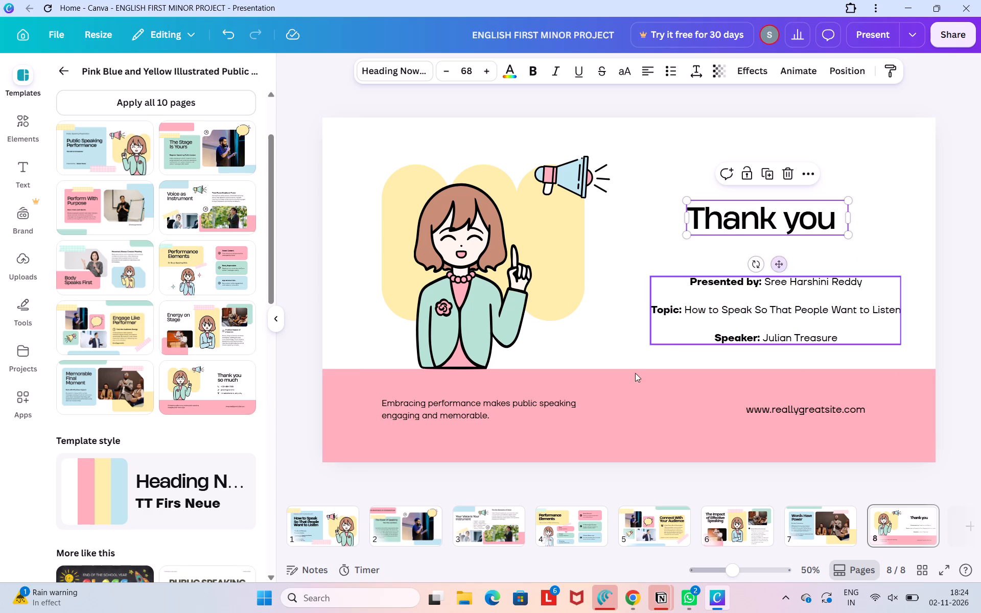
{"action": "left_click", "coordinate": [601, 410]}
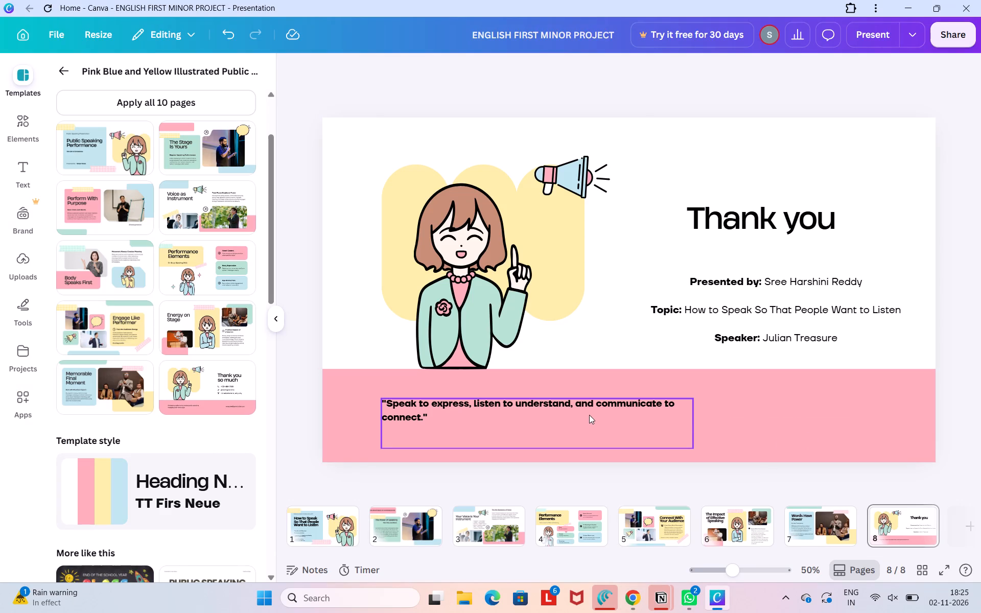
Widen the quote's text box until the quote fits on one line, and apply bold to the whole box.
{"action": "left_click", "coordinate": [662, 414]}
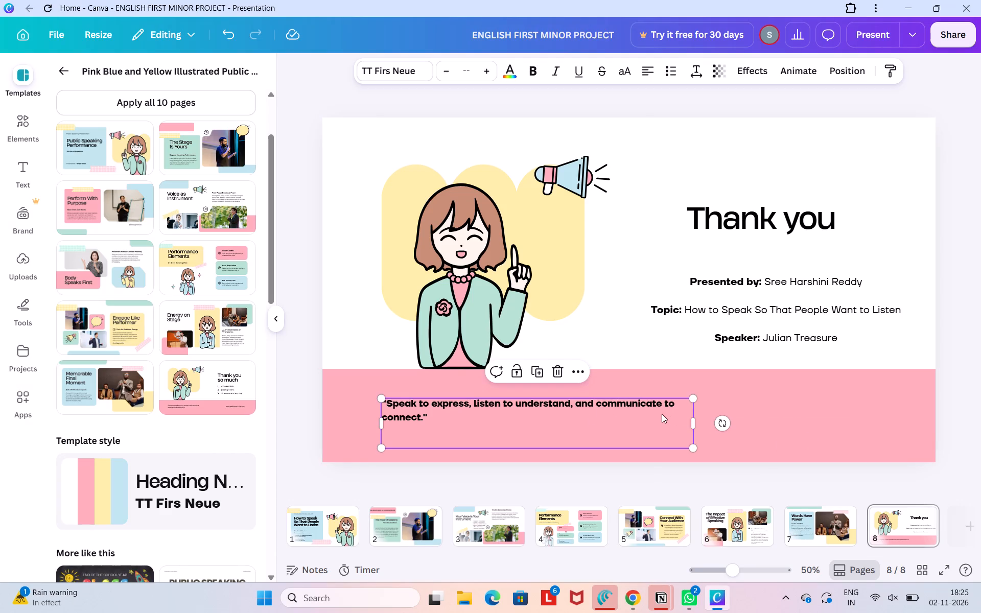
{"action": "left_click_drag", "start_coordinate": [694, 424], "coordinate": [732, 421]}
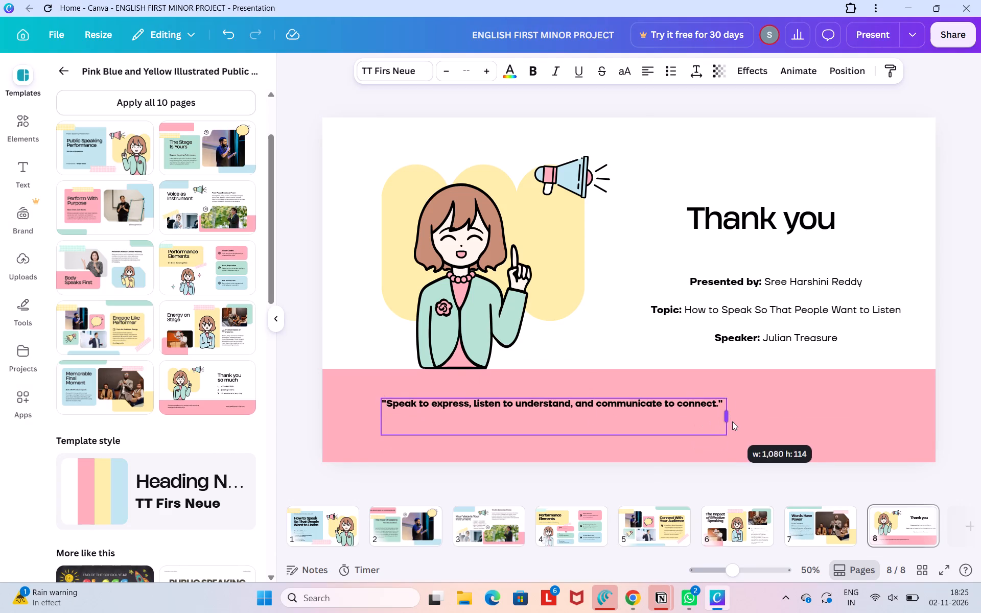
{"action": "left_click_drag", "start_coordinate": [732, 421], "coordinate": [742, 421]}
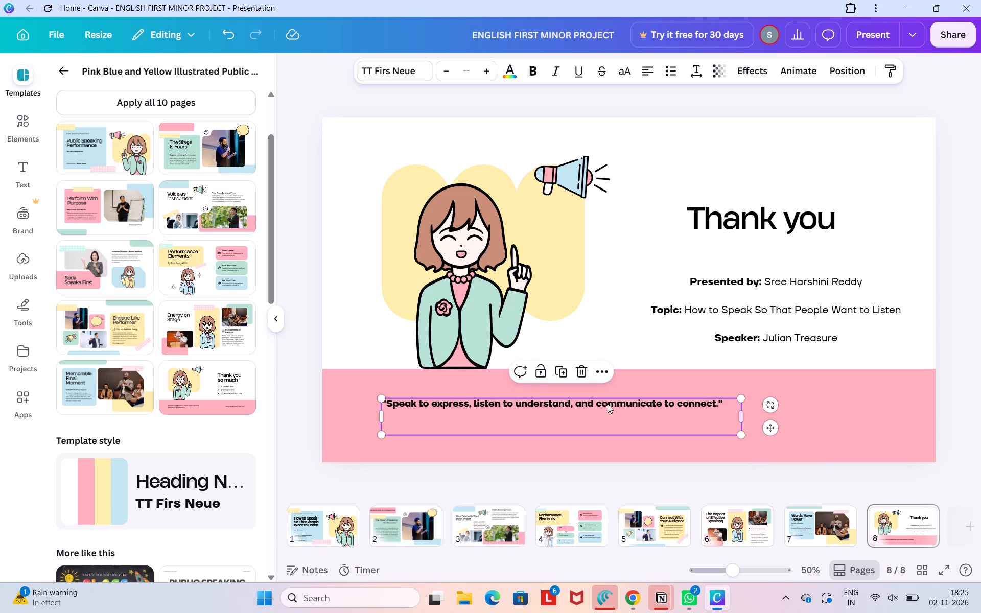
{"action": "left_click", "coordinate": [539, 70]}
Increase the pink band quote's font size to 24 and change its font to Magnolia Script.
{"action": "triple_click", "coordinate": [581, 403]}
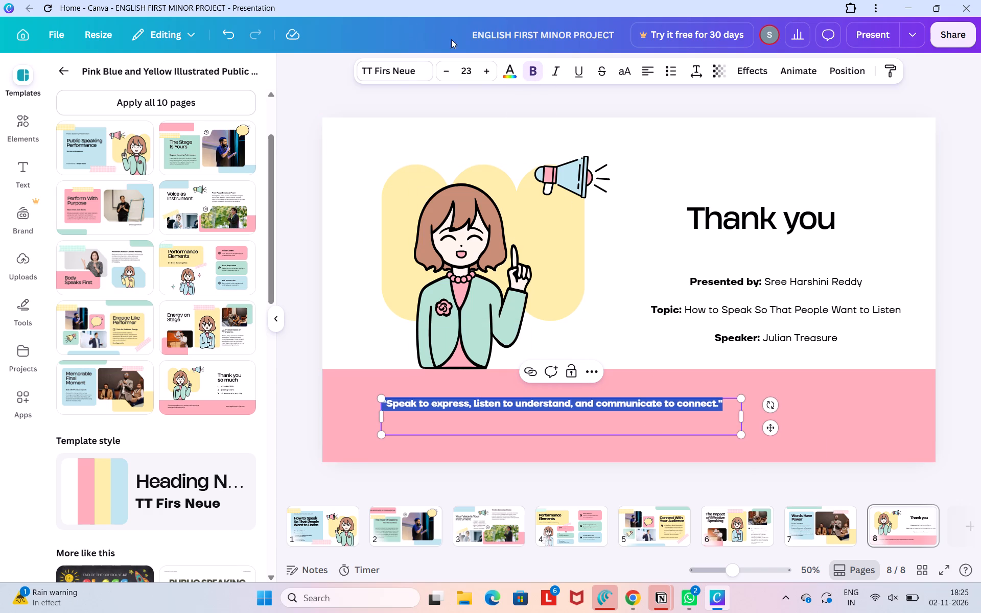
{"action": "left_click", "coordinate": [482, 67]}
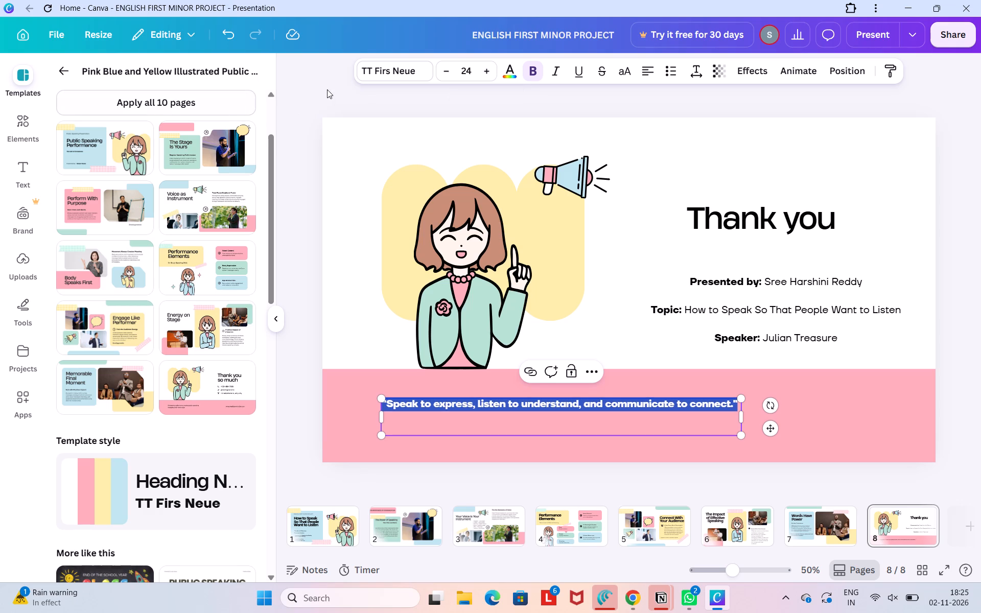
{"action": "left_click", "coordinate": [384, 78]}
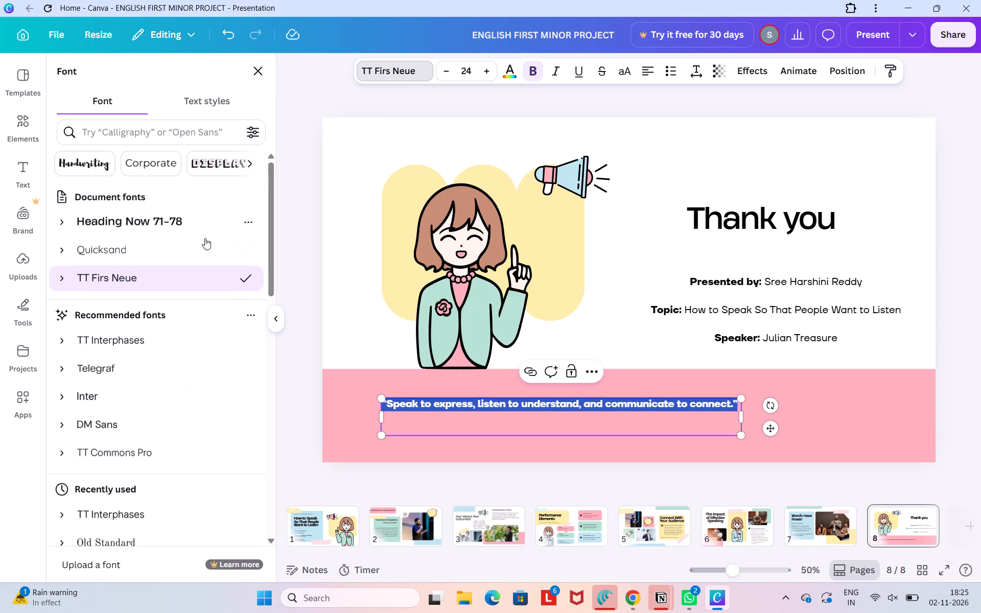
{"action": "scroll", "coordinate": [154, 329], "scroll_direction": "down", "scroll_amount": 2}
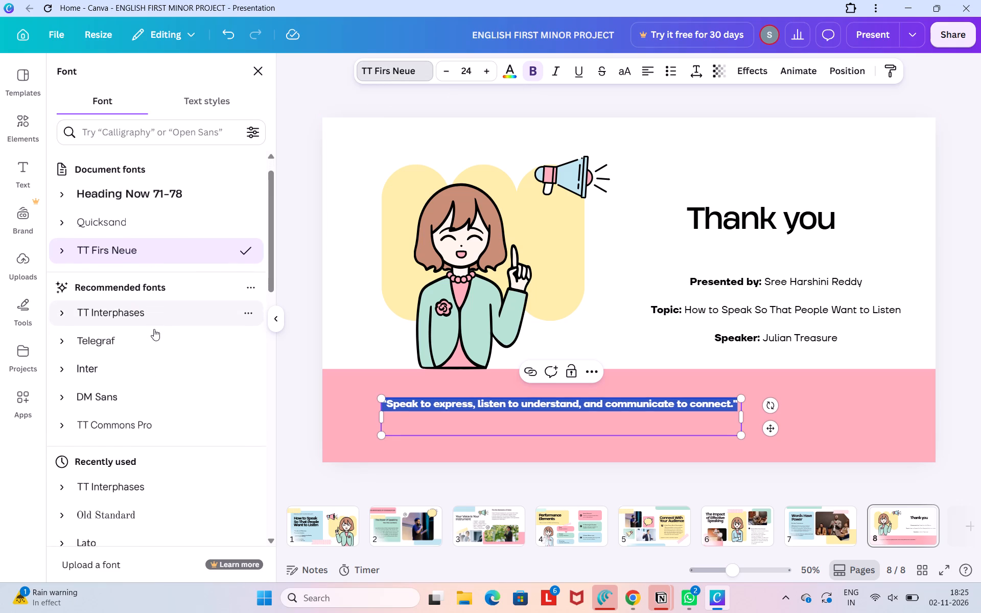
{"action": "scroll", "coordinate": [154, 329], "scroll_direction": "down", "scroll_amount": 2}
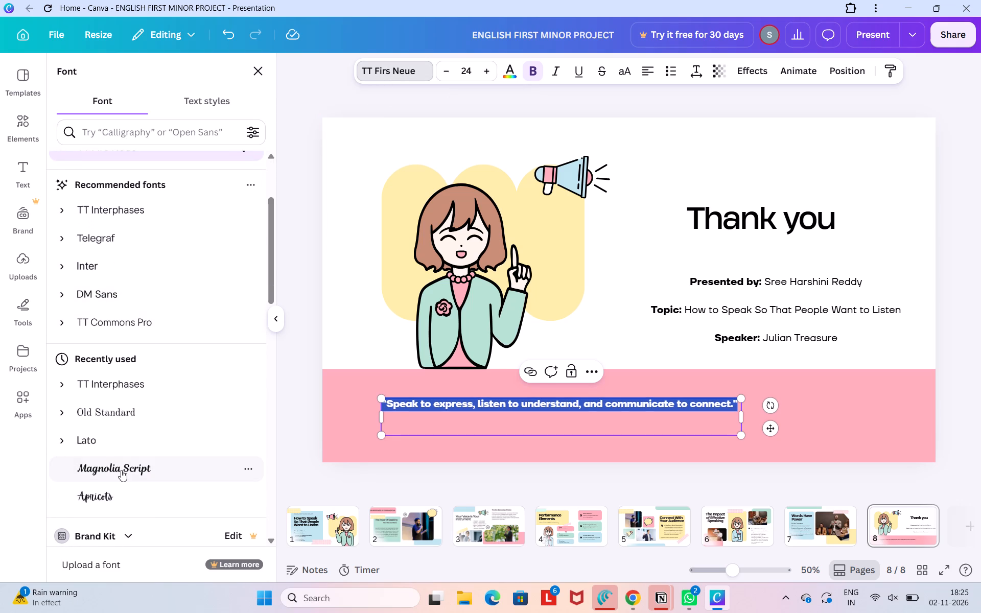
{"action": "left_click", "coordinate": [121, 470]}
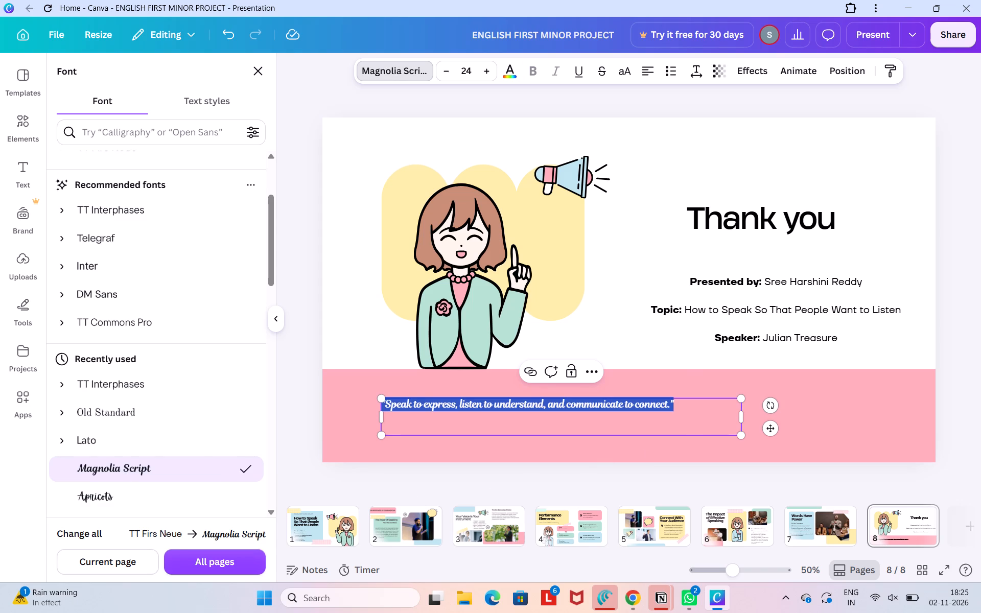
Widen the quote's text box towards the slide's right edge and increase the quote's font size to 31.
{"action": "left_click_drag", "start_coordinate": [740, 416], "coordinate": [805, 416]}
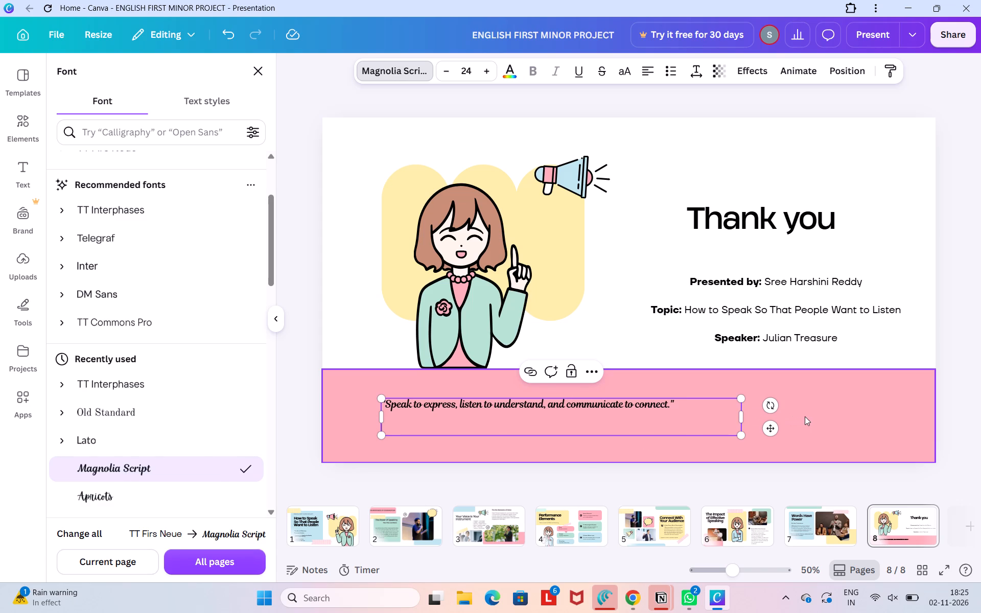
{"action": "left_click_drag", "start_coordinate": [805, 416], "coordinate": [831, 408]}
{"action": "left_click", "coordinate": [831, 408]}
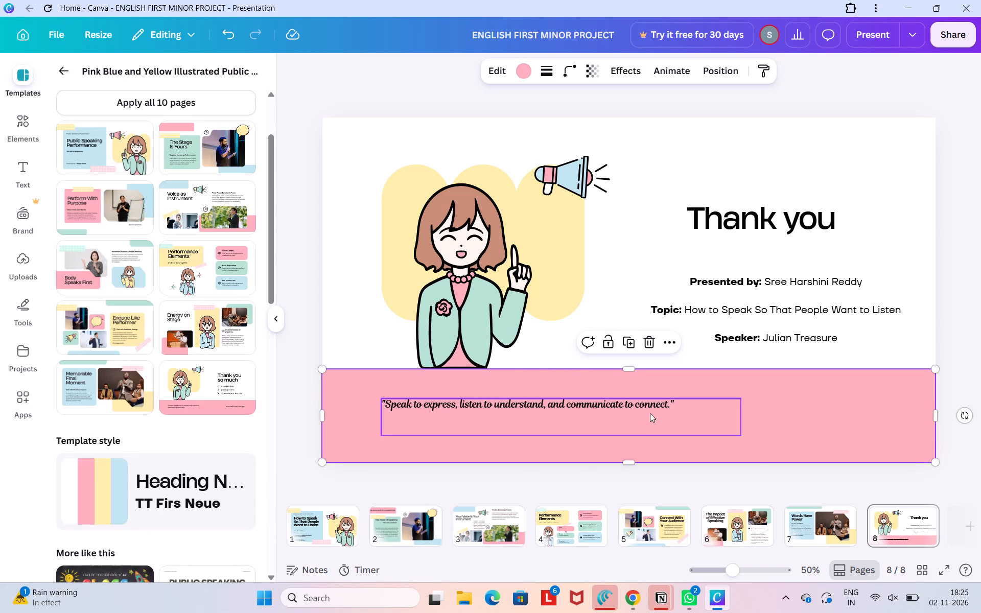
{"action": "left_click", "coordinate": [659, 401]}
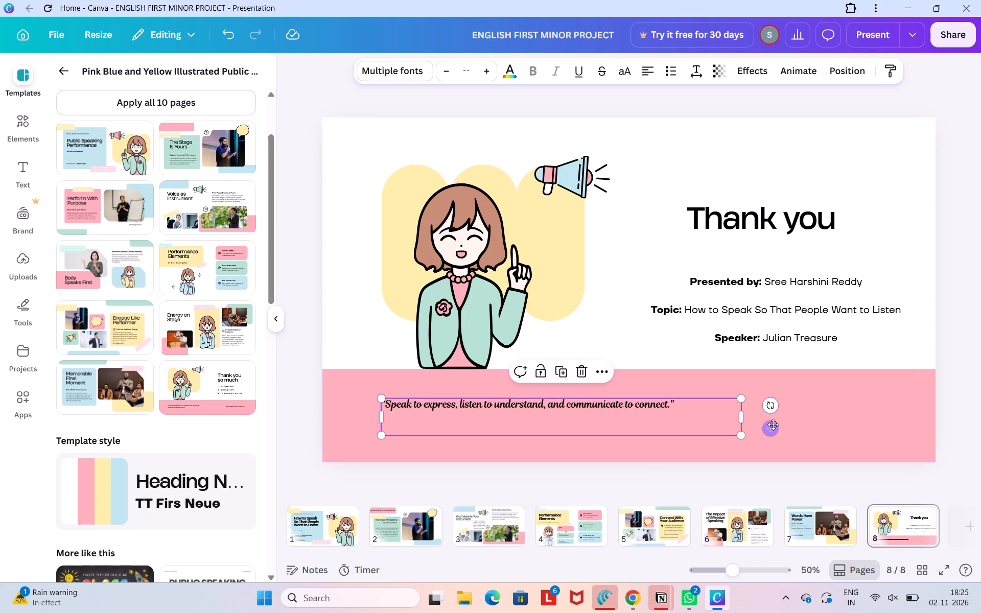
{"action": "left_click_drag", "start_coordinate": [744, 419], "coordinate": [837, 426]}
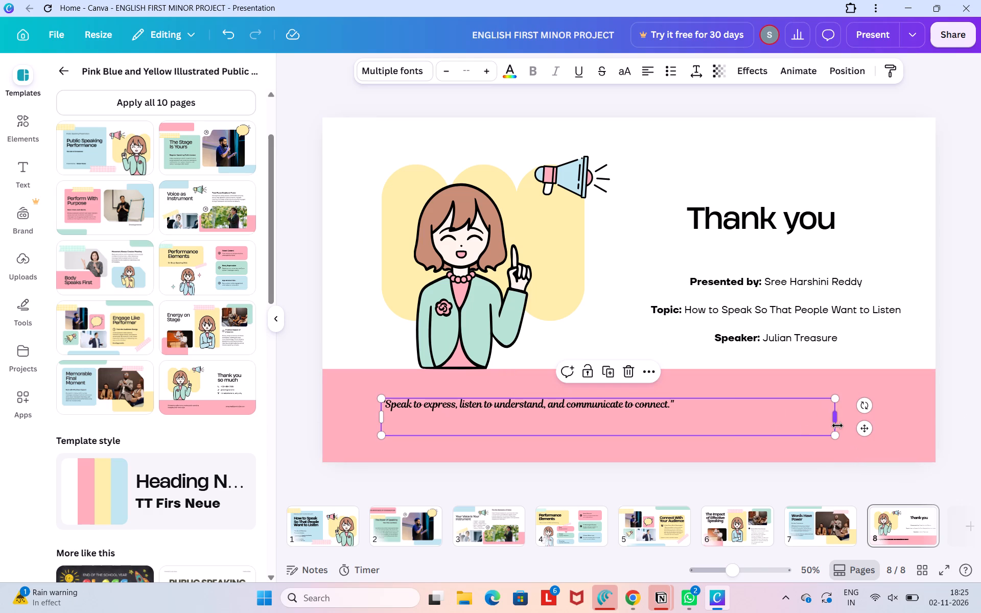
{"action": "triple_click", "coordinate": [601, 405]}
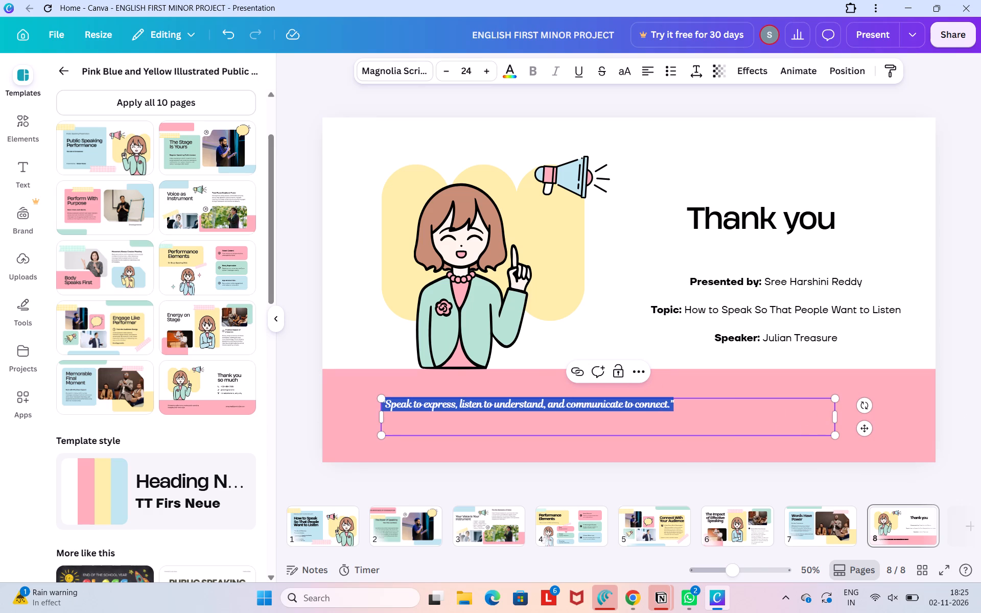
{"action": "triple_click", "coordinate": [488, 66]}
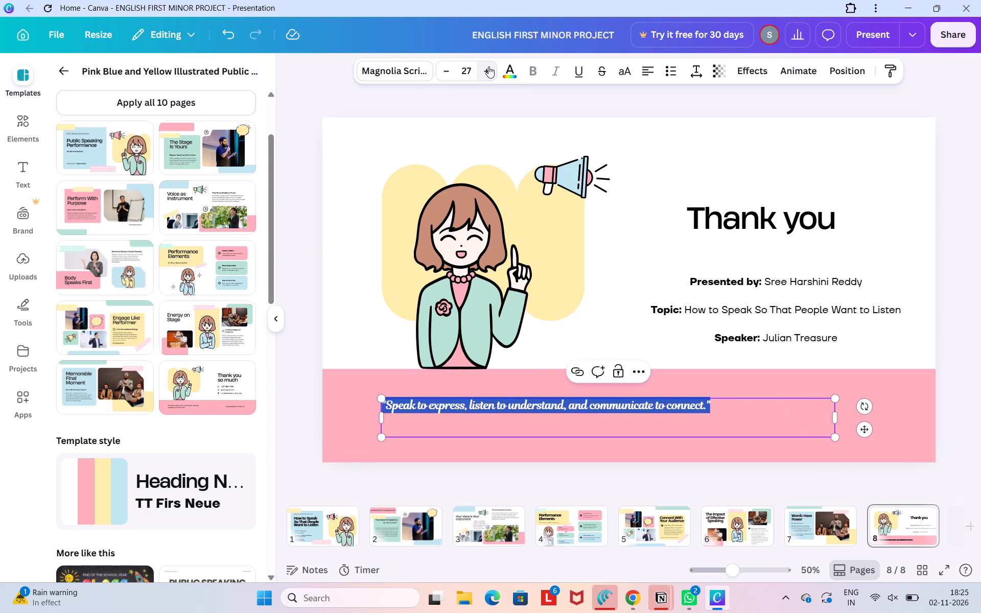
{"action": "triple_click", "coordinate": [488, 66]}
{"action": "left_click", "coordinate": [488, 66]}
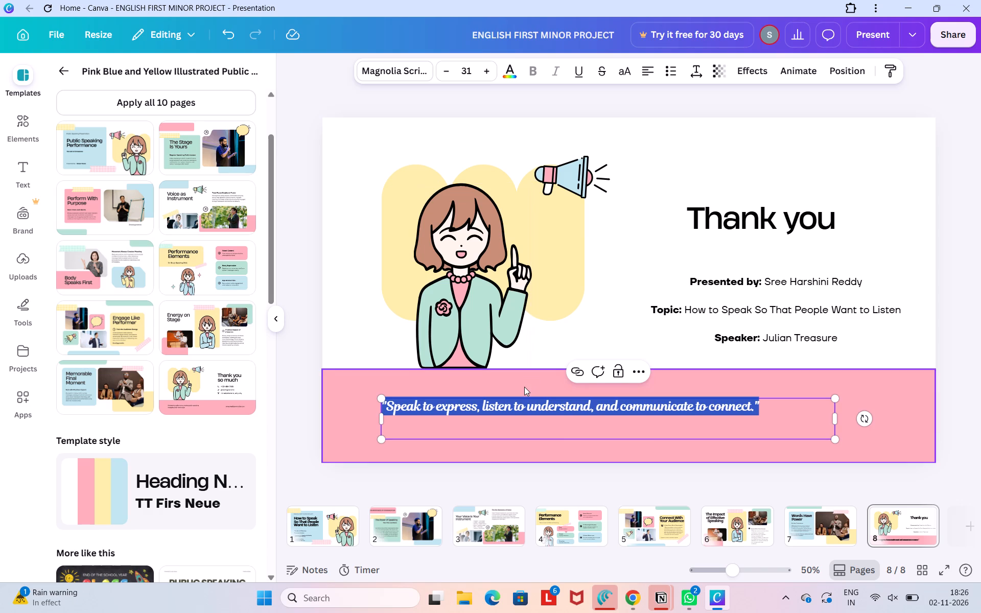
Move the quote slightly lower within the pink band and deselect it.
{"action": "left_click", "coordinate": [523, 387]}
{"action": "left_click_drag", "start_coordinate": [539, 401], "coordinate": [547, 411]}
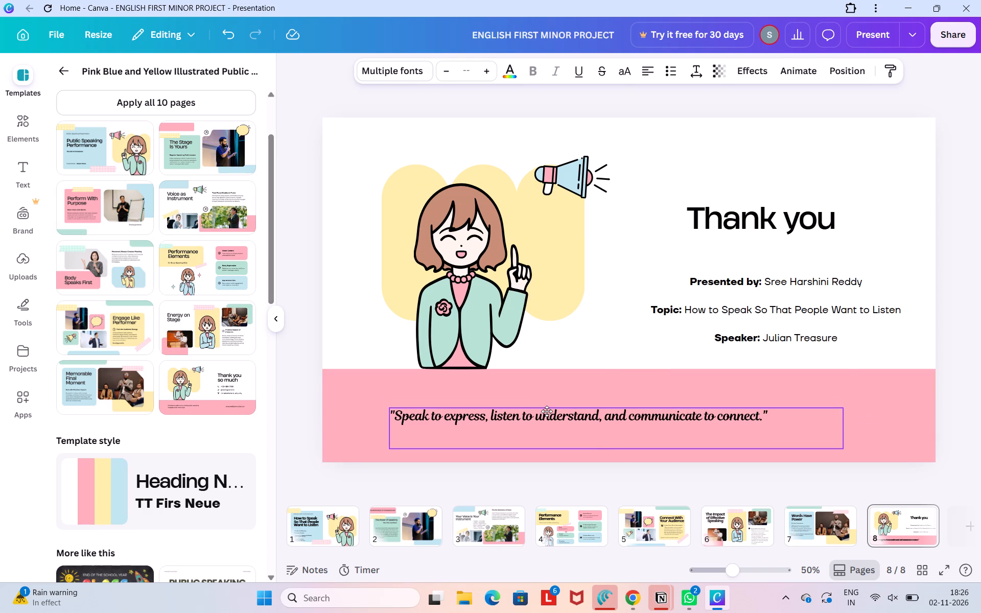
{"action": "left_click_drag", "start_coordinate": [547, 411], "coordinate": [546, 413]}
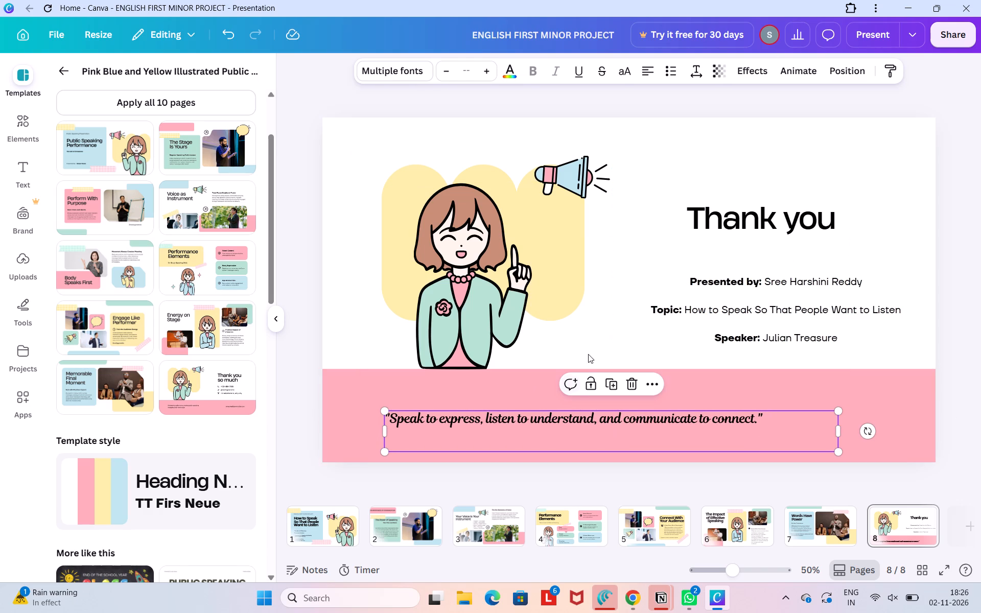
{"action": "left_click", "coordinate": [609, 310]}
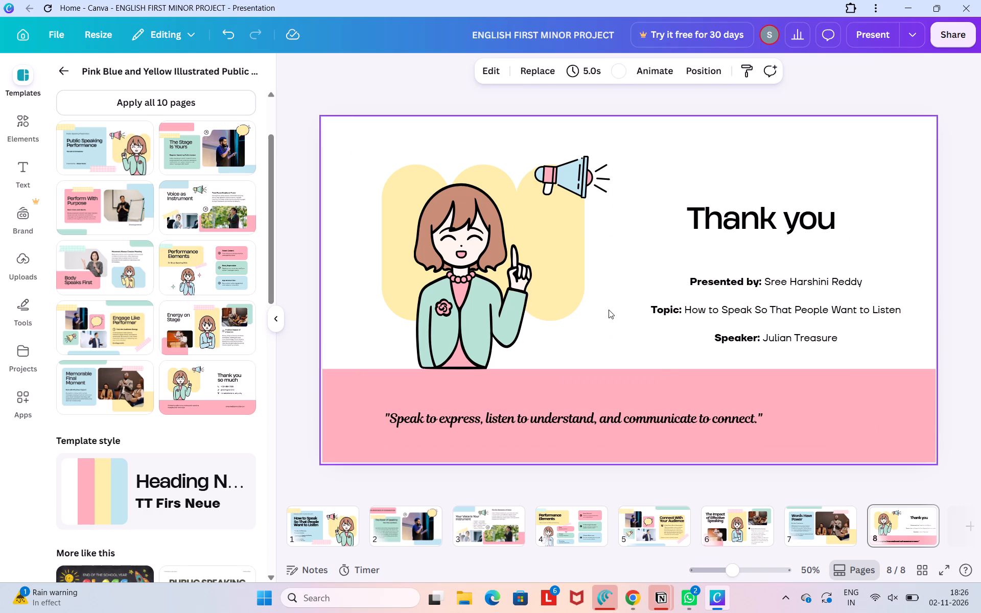
Review the presentation's slides in order from the title slide through to the closing Thank you slide.
{"action": "left_click", "coordinate": [323, 527]}
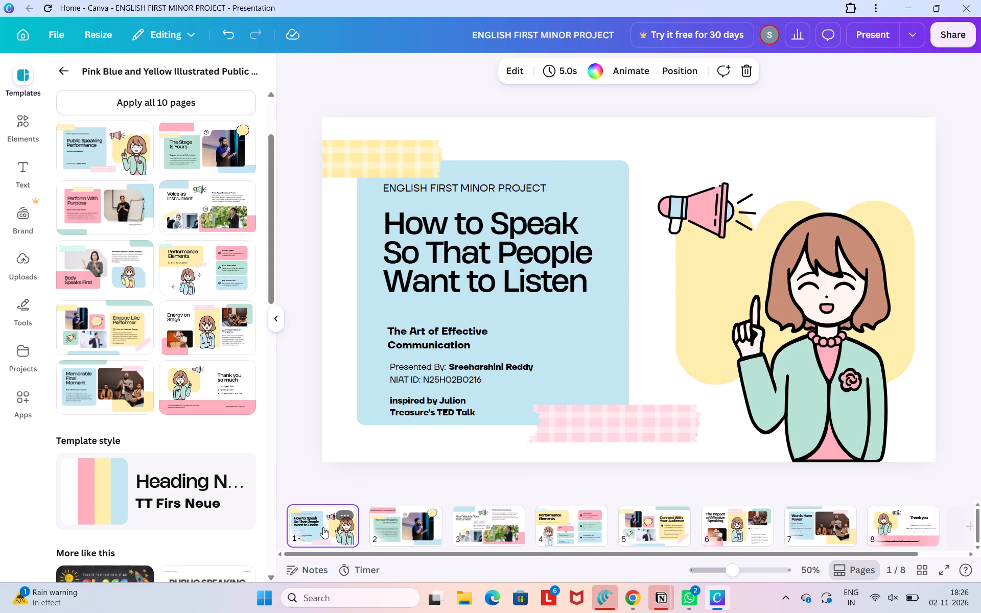
{"action": "left_click", "coordinate": [401, 530]}
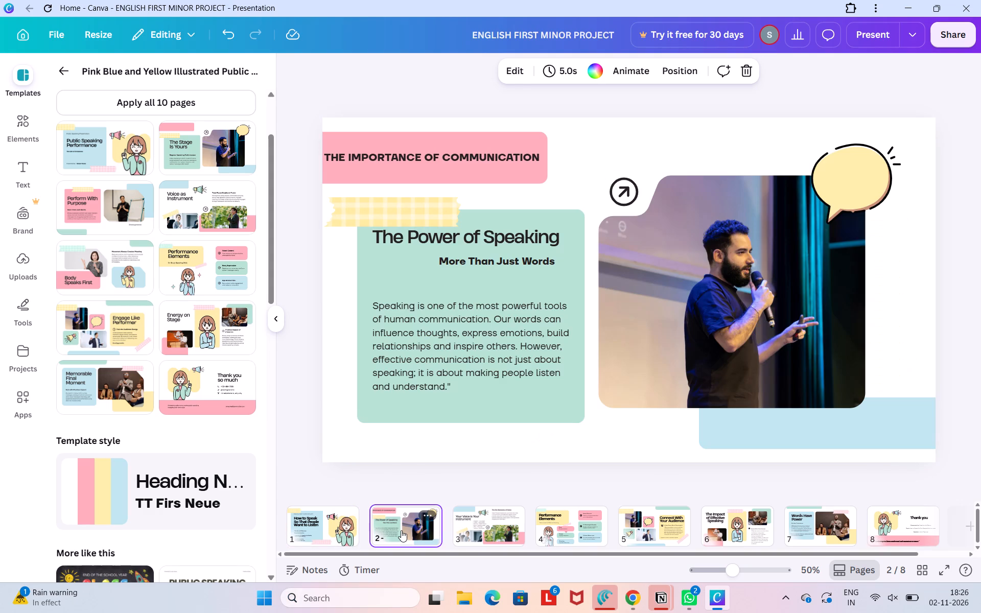
{"action": "left_click", "coordinate": [478, 532]}
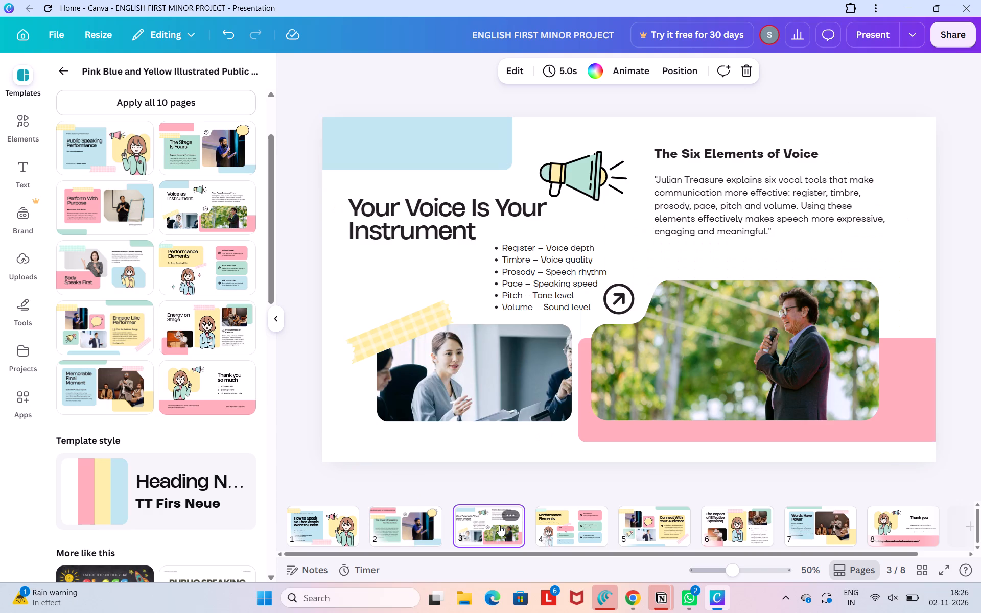
{"action": "key", "text": "Right"}
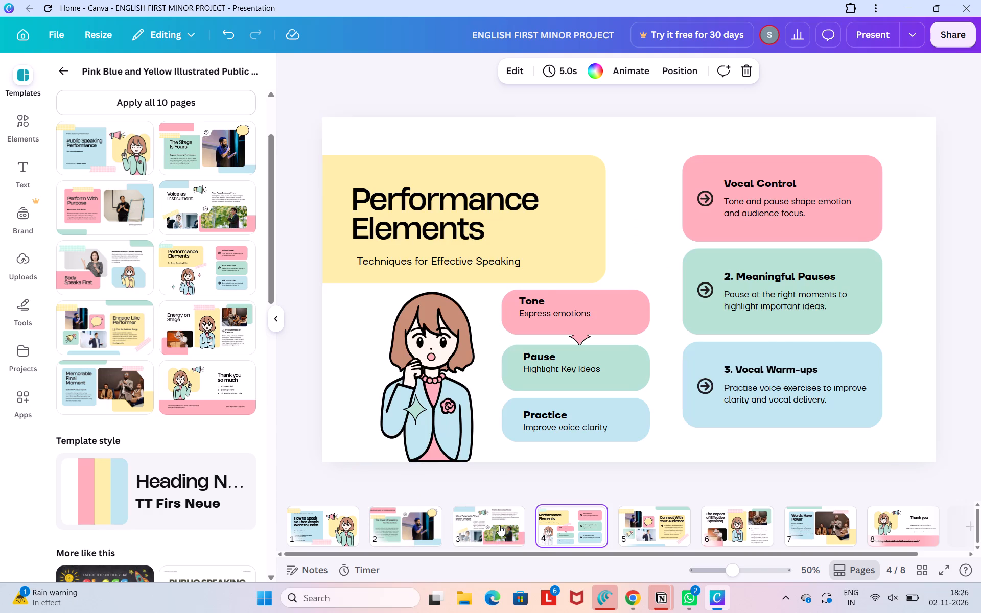
{"action": "key", "text": "Right"}
{"action": "key", "text": "Right"}
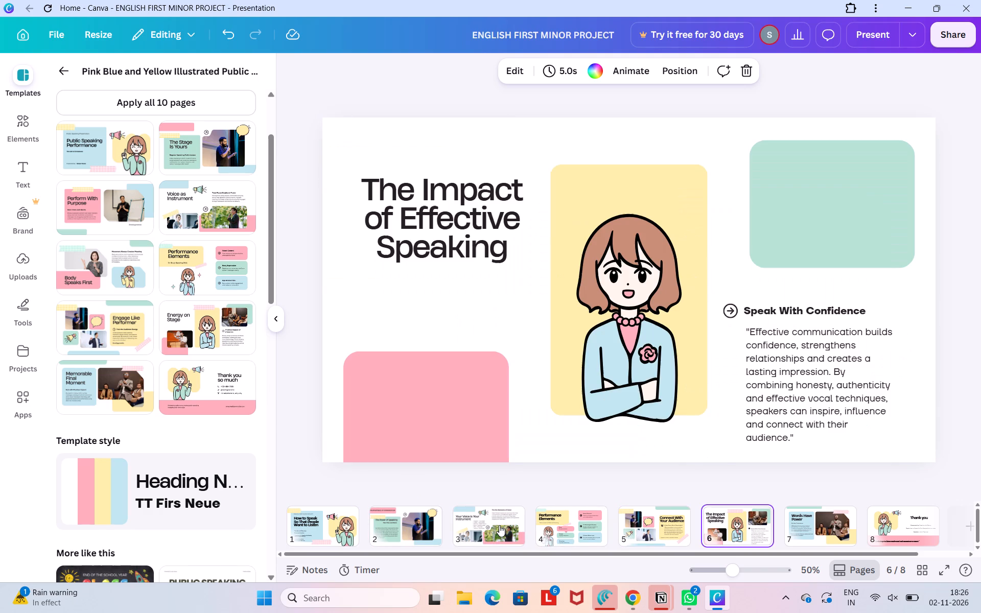
{"action": "key", "text": "Right"}
{"action": "key", "text": "Right"}
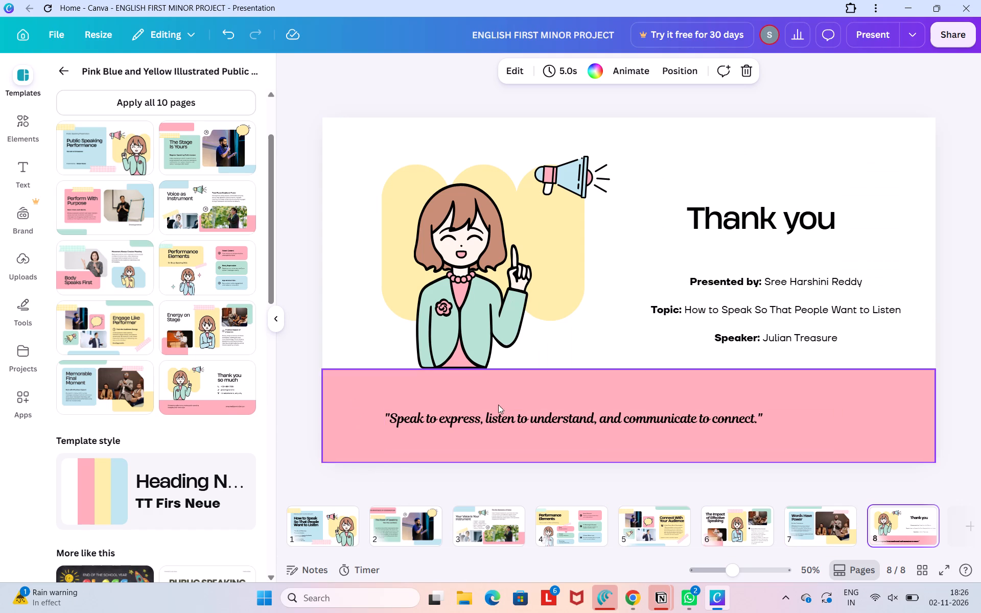
Widen the quote's text box on the Thank you slide to about 1,630 wide.
{"action": "left_click", "coordinate": [508, 415]}
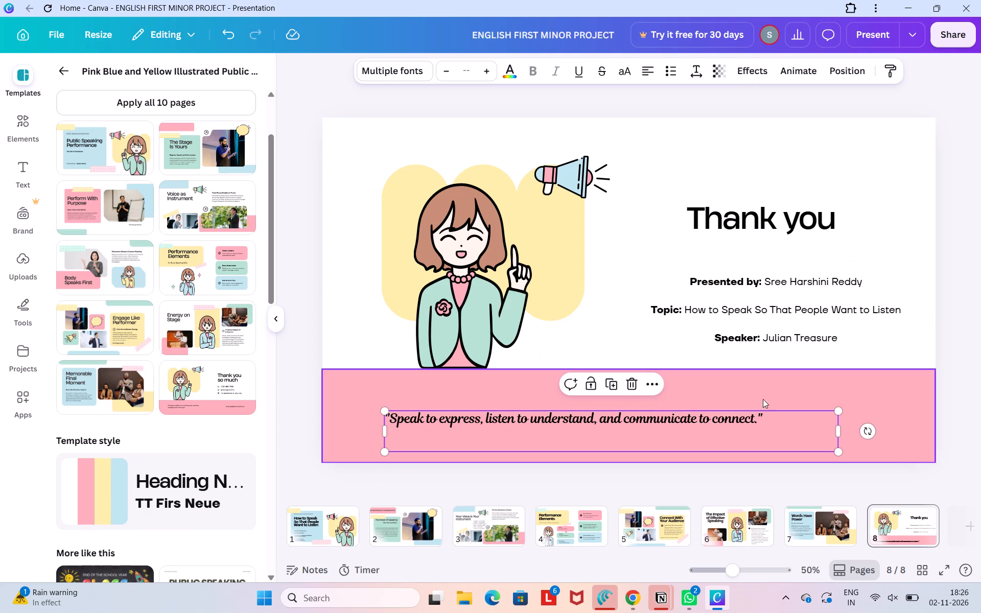
{"action": "left_click_drag", "start_coordinate": [839, 430], "coordinate": [905, 426]}
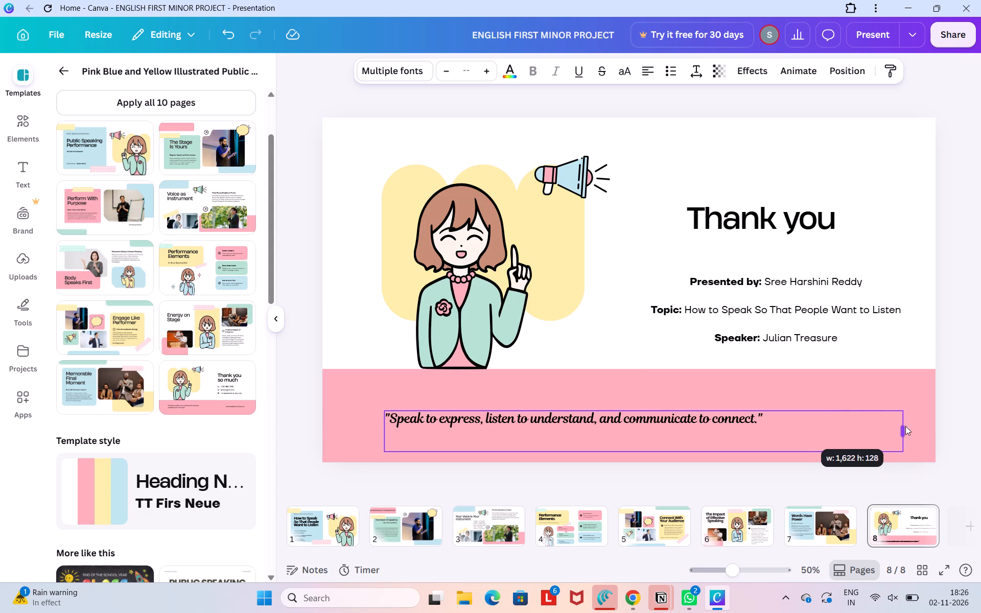
{"action": "left_click_drag", "start_coordinate": [905, 426], "coordinate": [908, 425]}
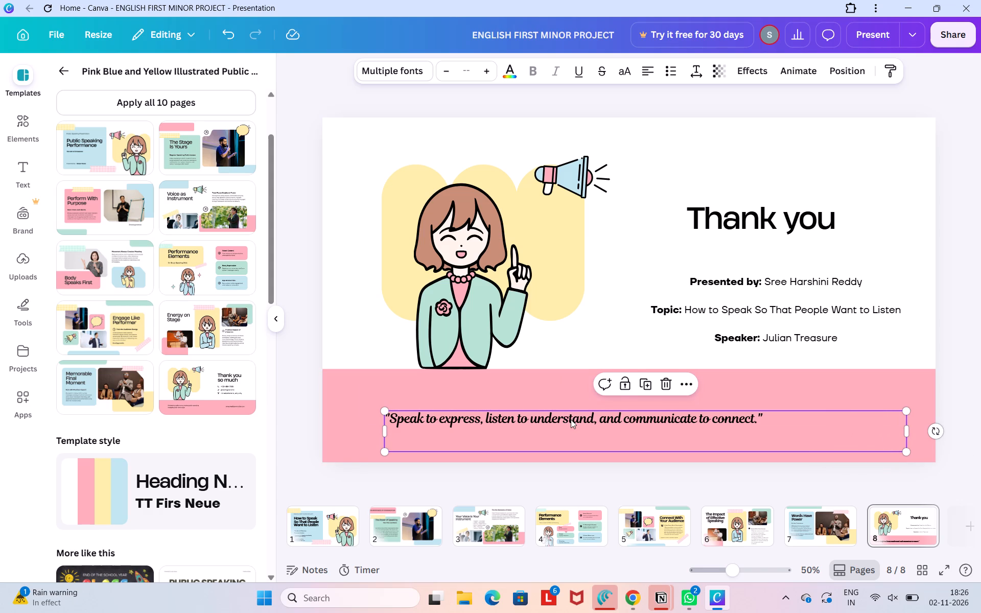
Move the quote to the upper-left part of the pink band and scale its text box up proportionally to about 1,770 wide.
{"action": "triple_click", "coordinate": [571, 419]}
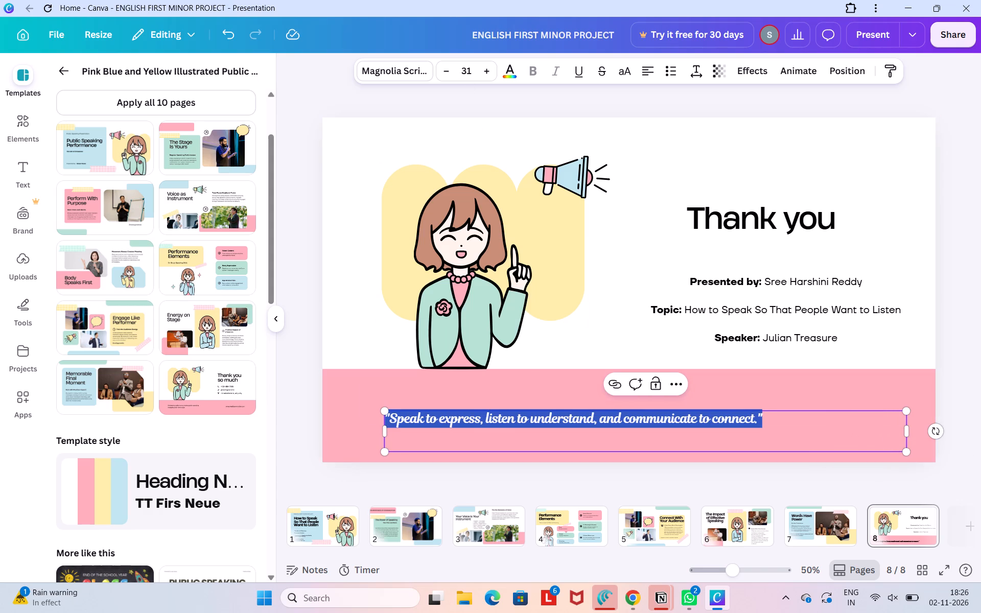
{"action": "left_click_drag", "start_coordinate": [389, 410], "coordinate": [358, 391]}
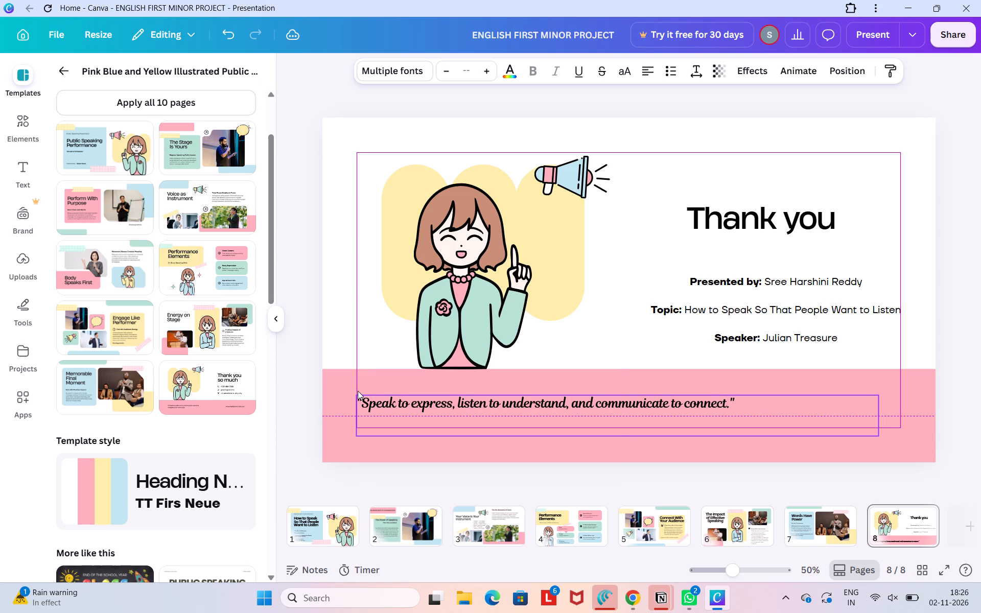
{"action": "left_click_drag", "start_coordinate": [358, 391], "coordinate": [356, 389]}
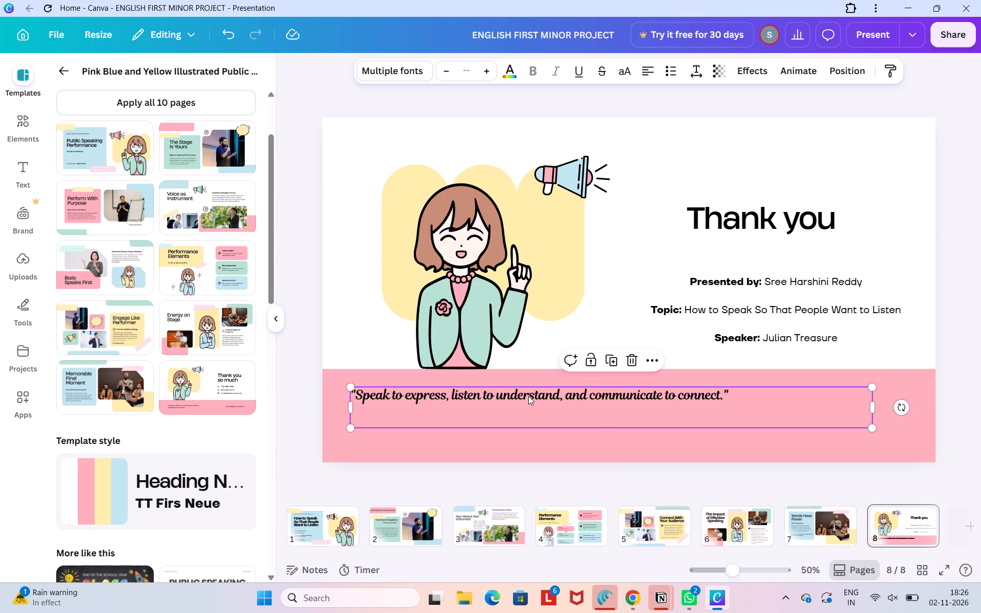
{"action": "left_click_drag", "start_coordinate": [877, 426], "coordinate": [920, 462]}
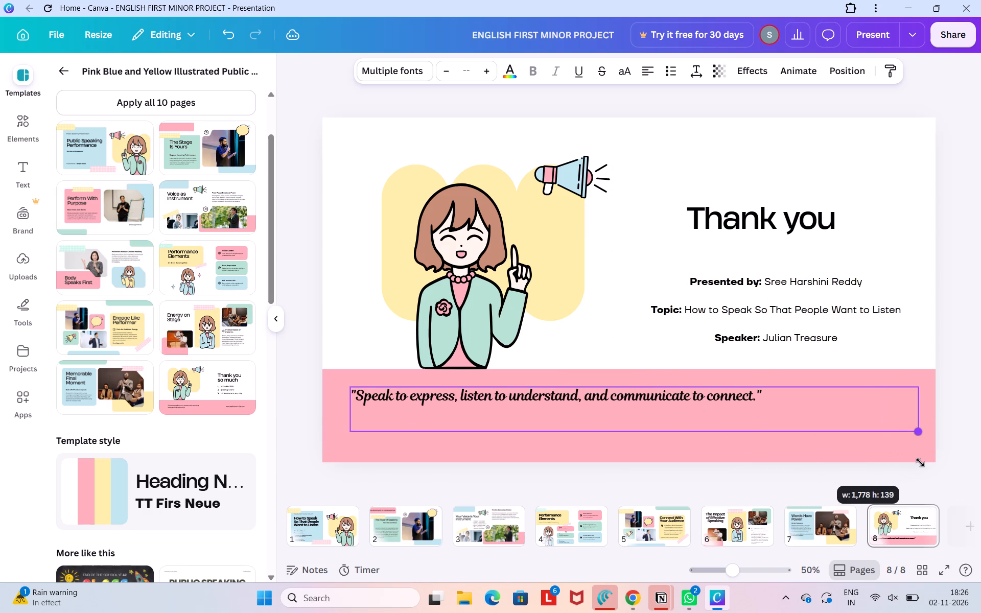
{"action": "left_click_drag", "start_coordinate": [920, 462], "coordinate": [915, 489]}
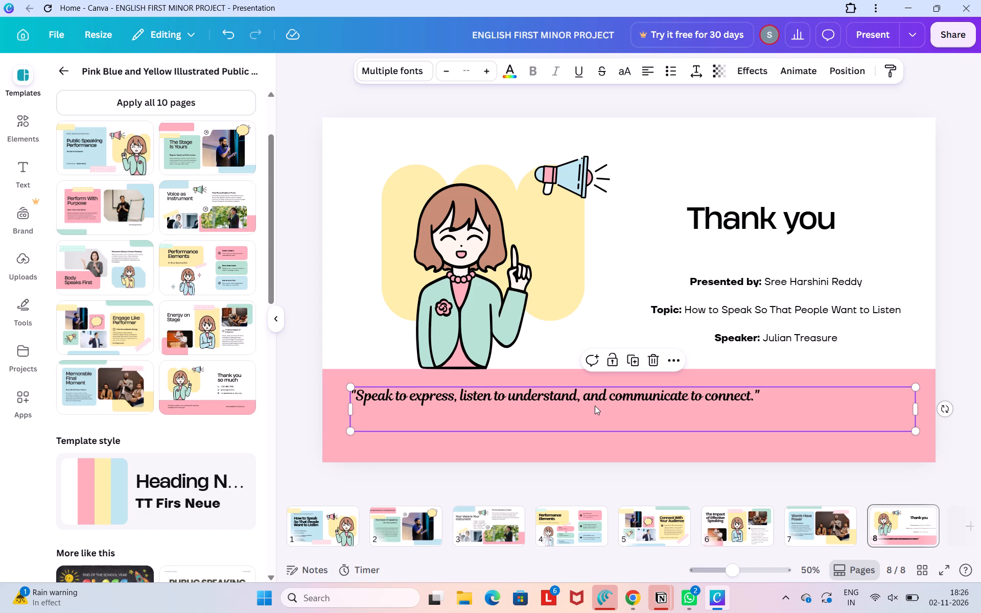
Move the quote down and to the right so its text sits centred in the pink band.
{"action": "left_click_drag", "start_coordinate": [595, 406], "coordinate": [633, 425]}
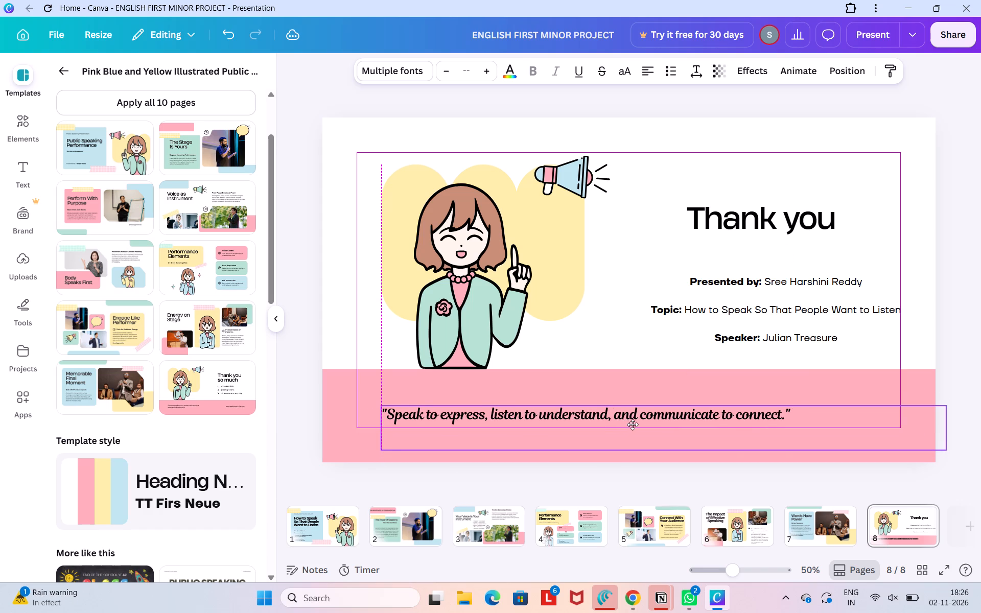
{"action": "left_click_drag", "start_coordinate": [633, 425], "coordinate": [655, 428]}
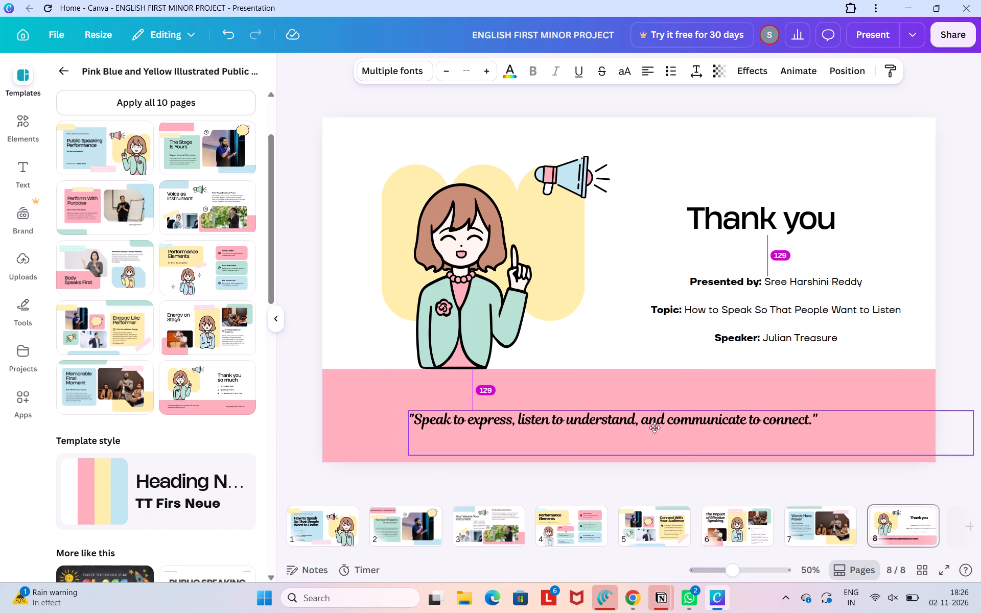
{"action": "left_click_drag", "start_coordinate": [655, 428], "coordinate": [652, 427]}
{"action": "left_click", "coordinate": [652, 427]}
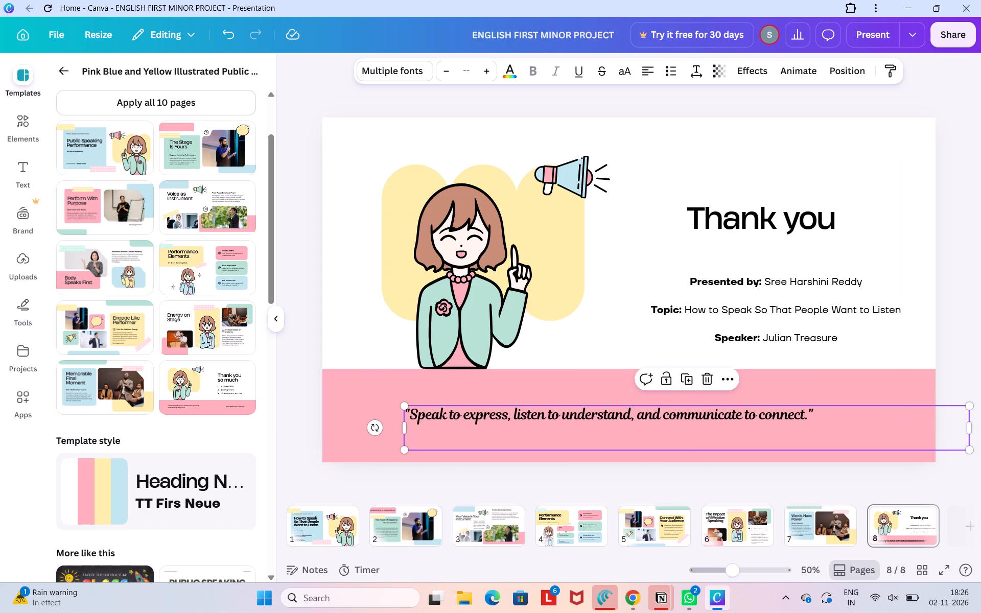
Shift the pink band on the Thank you slide slightly up and to the right.
{"action": "left_click", "coordinate": [623, 381]}
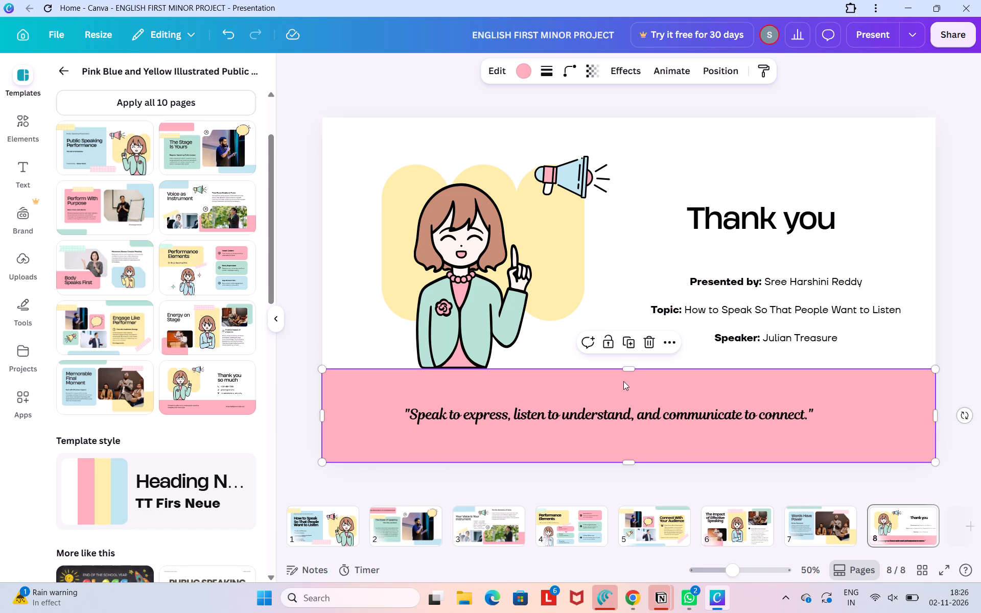
{"action": "left_click_drag", "start_coordinate": [624, 423], "coordinate": [635, 419]}
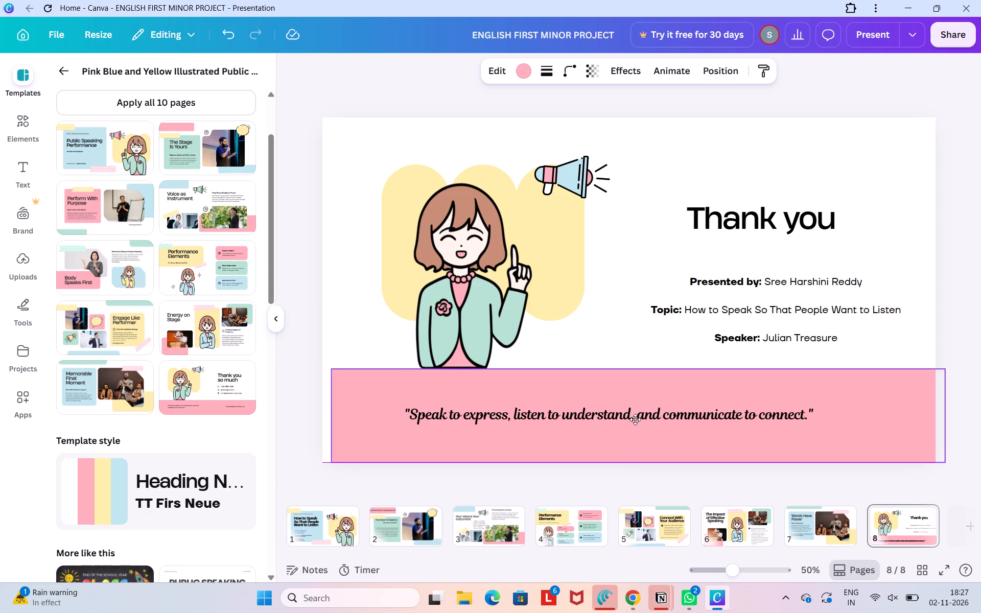
{"action": "left_click_drag", "start_coordinate": [635, 419], "coordinate": [629, 418]}
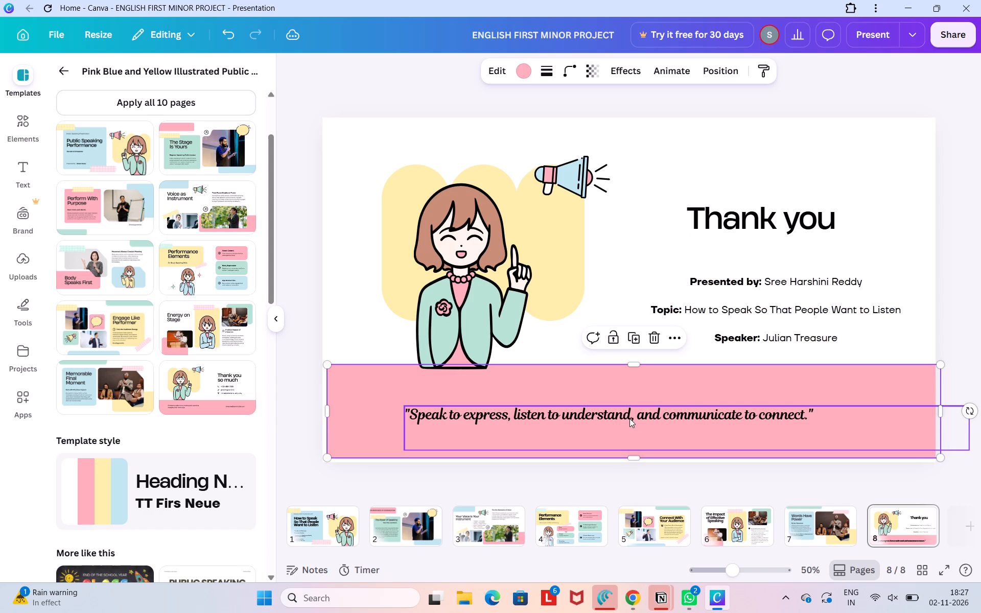
Increase the font size of the whole quote on the pink band to 34.5.
{"action": "triple_click", "coordinate": [618, 412]}
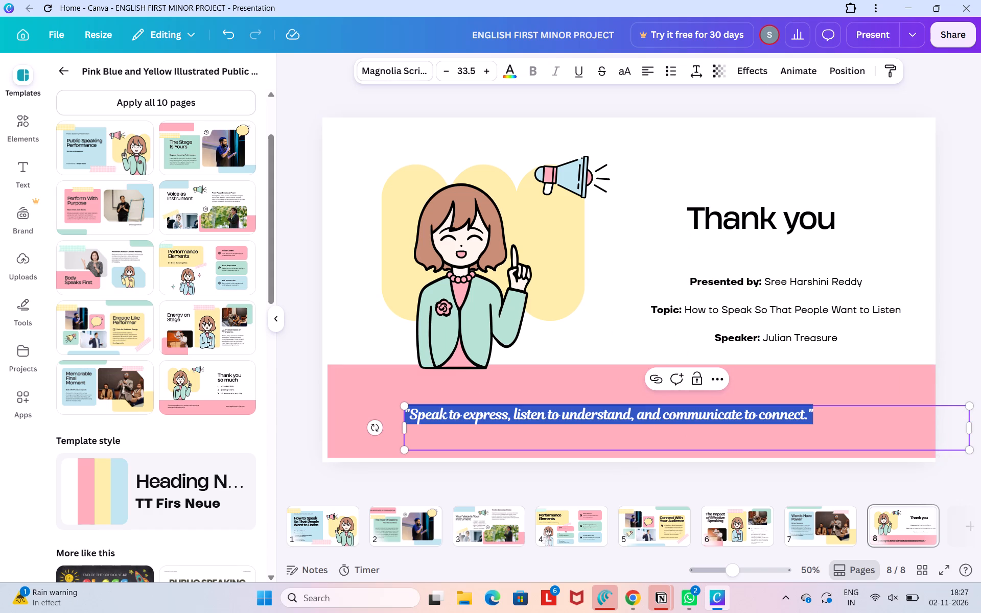
{"action": "left_click", "coordinate": [484, 69]}
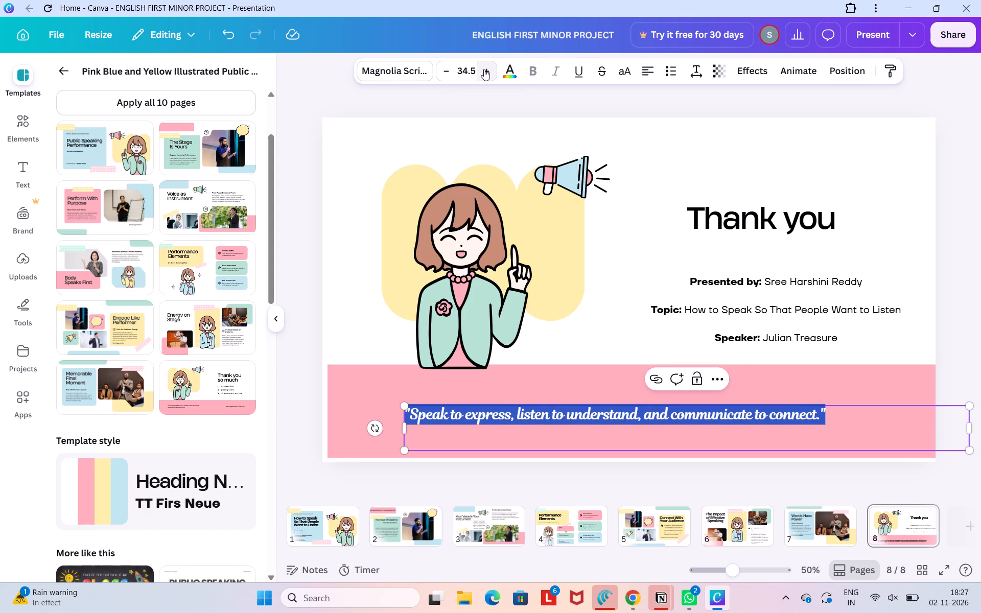
{"action": "left_click", "coordinate": [620, 258]}
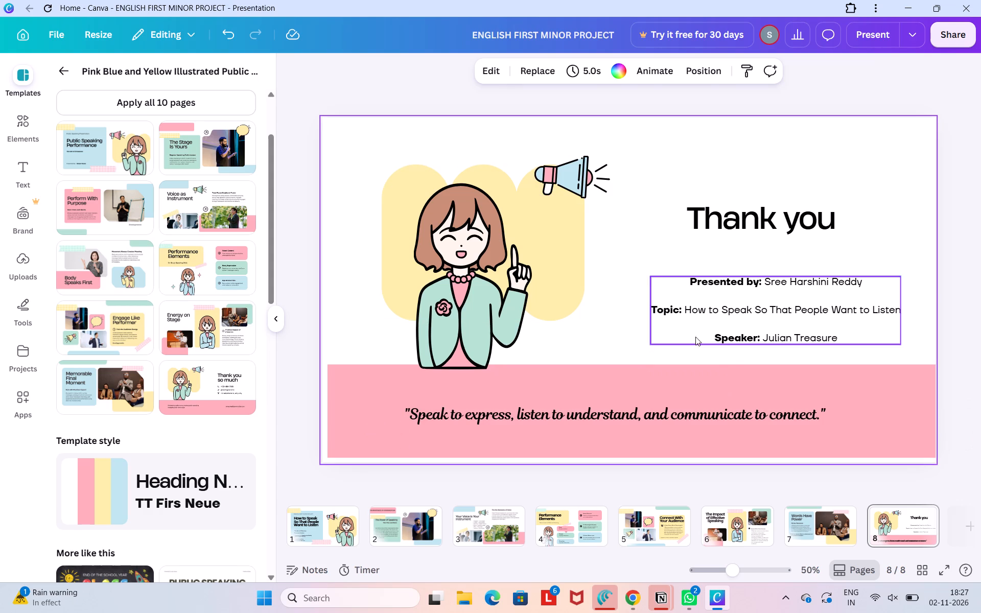
Nudge the quote slightly up and to the right so its text sits centred in the pink band.
{"action": "left_click_drag", "start_coordinate": [727, 416], "coordinate": [731, 411]}
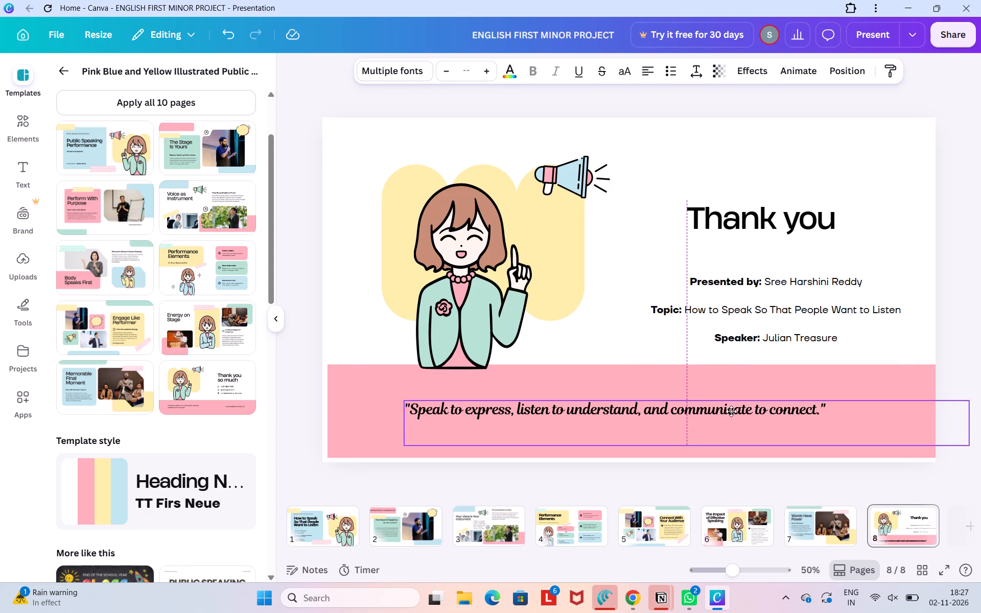
{"action": "left_click_drag", "start_coordinate": [731, 411], "coordinate": [731, 411]}
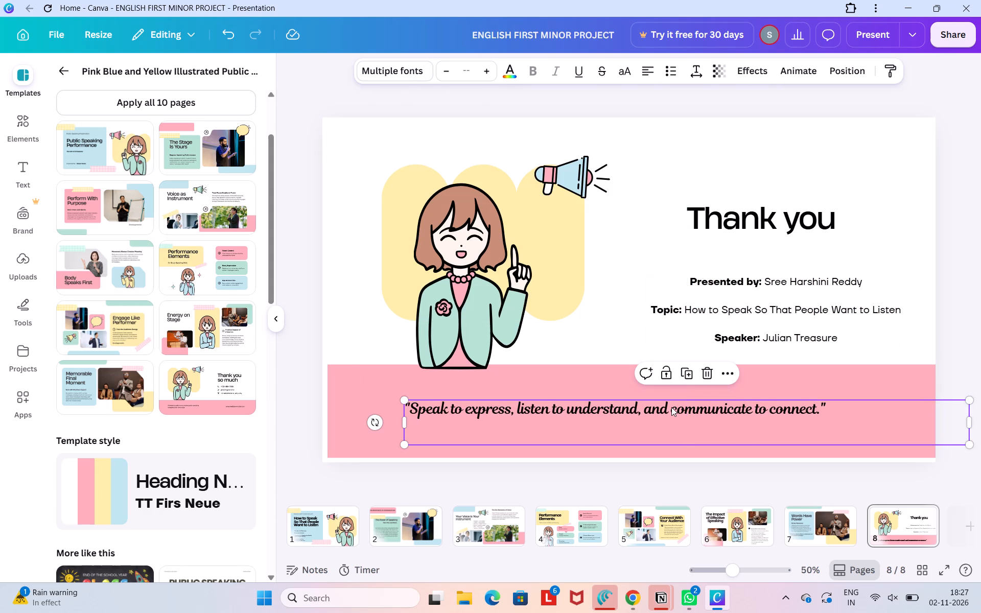
{"action": "left_click_drag", "start_coordinate": [671, 407], "coordinate": [679, 406]}
{"action": "left_click", "coordinate": [625, 313]}
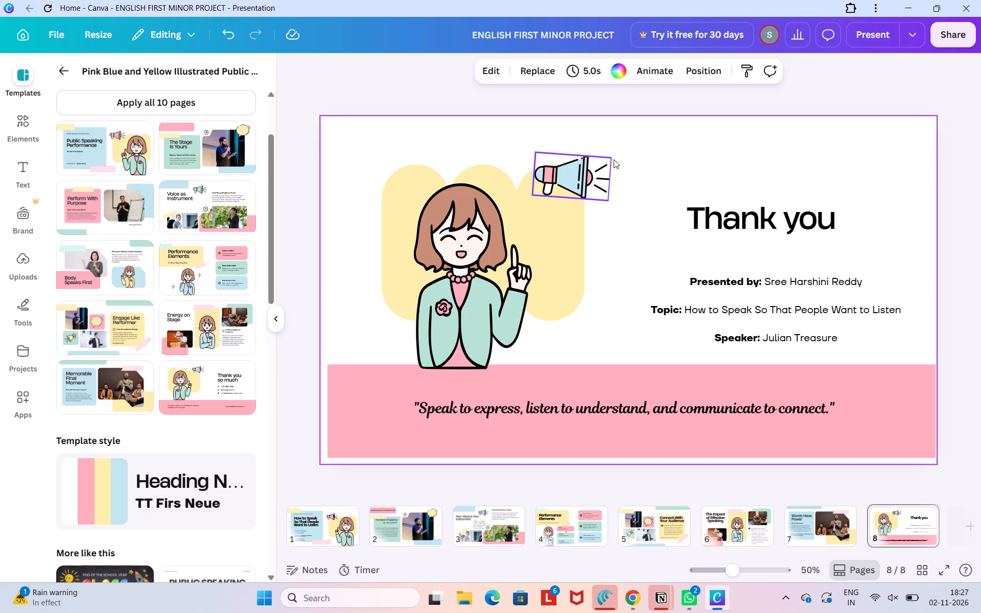
Open the presentation's download settings and show the available file types.
{"action": "left_click", "coordinate": [955, 43]}
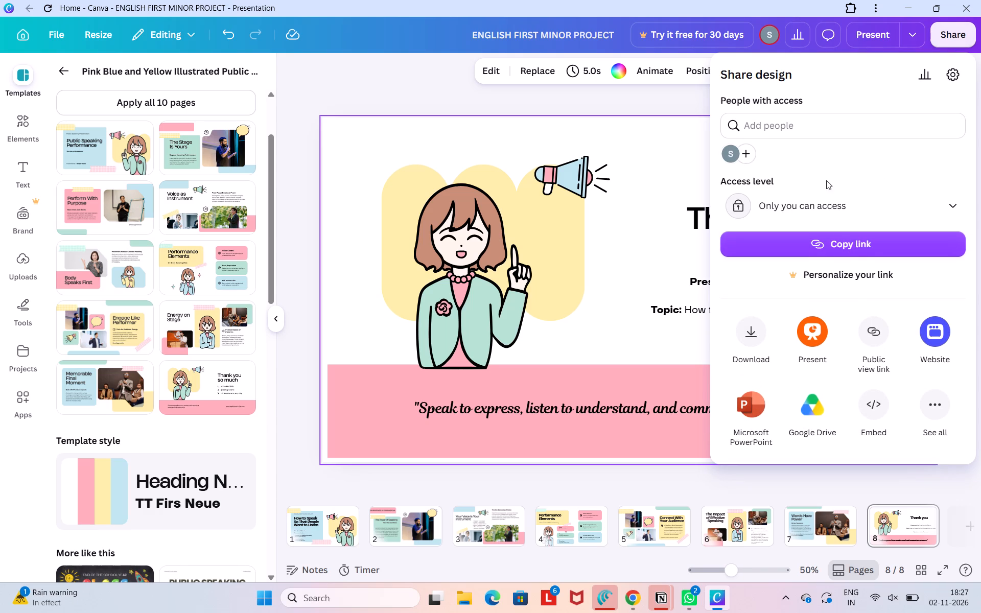
{"action": "left_click", "coordinate": [746, 343]}
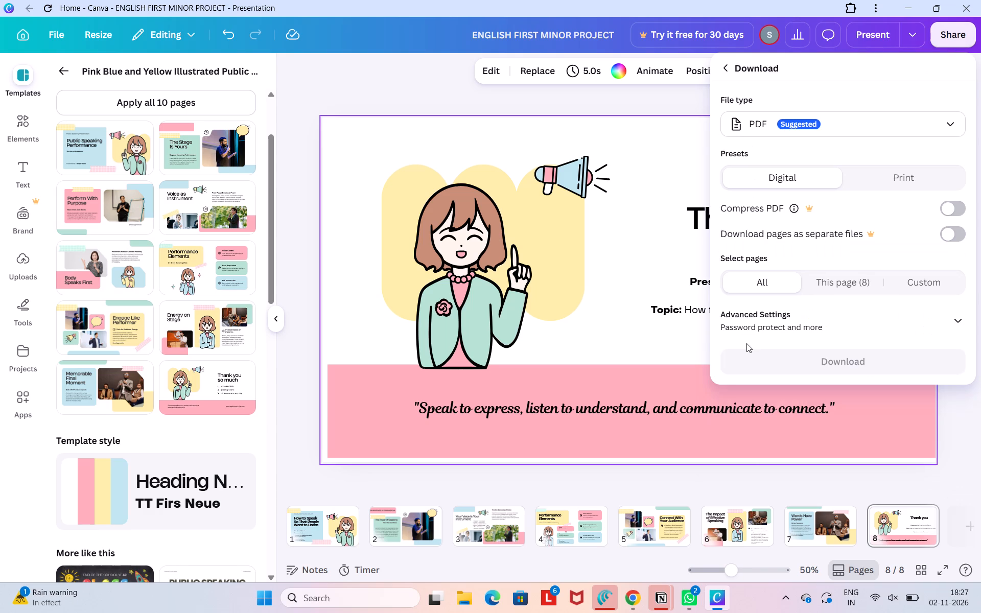
{"action": "left_click", "coordinate": [935, 126]}
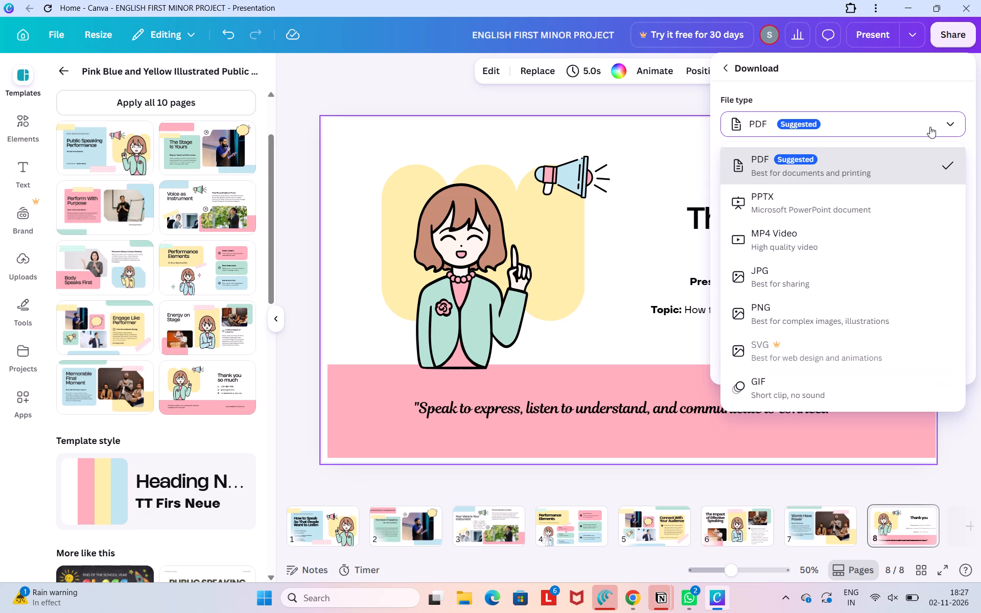
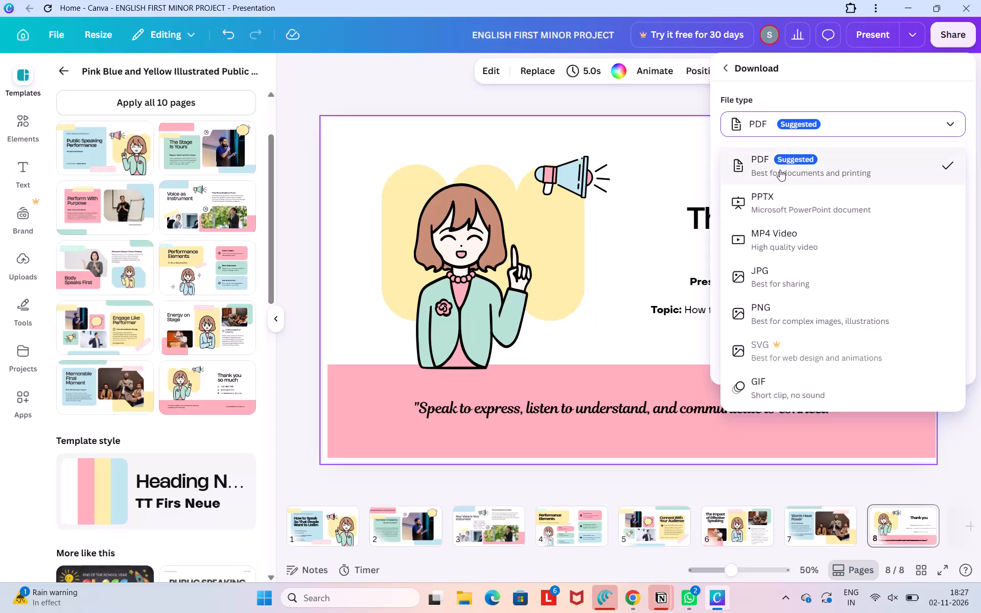
Download all pages of the presentation as a PDF with the Digital preset.
{"action": "left_click", "coordinate": [780, 170]}
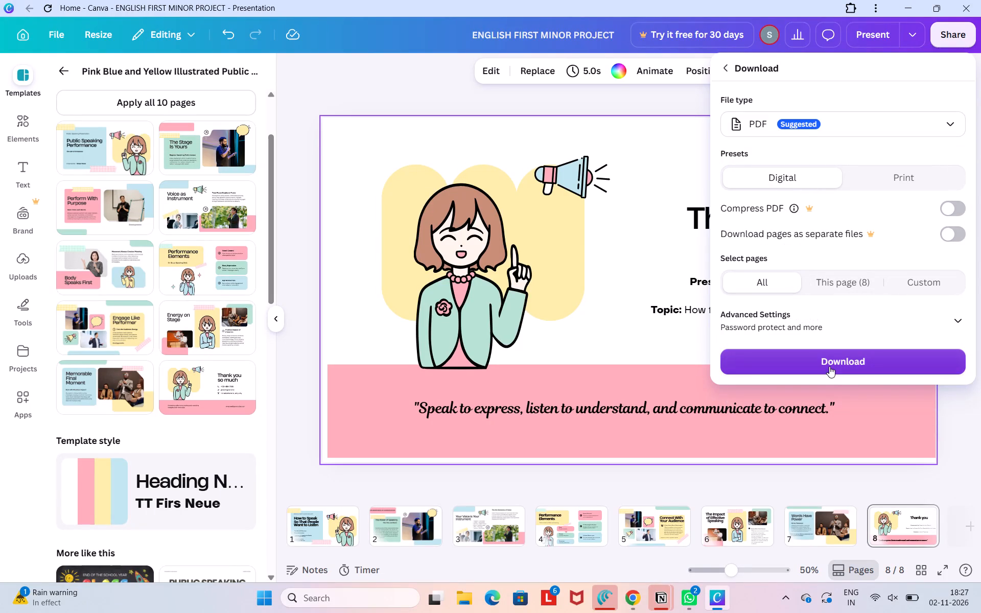
{"action": "left_click", "coordinate": [829, 365]}
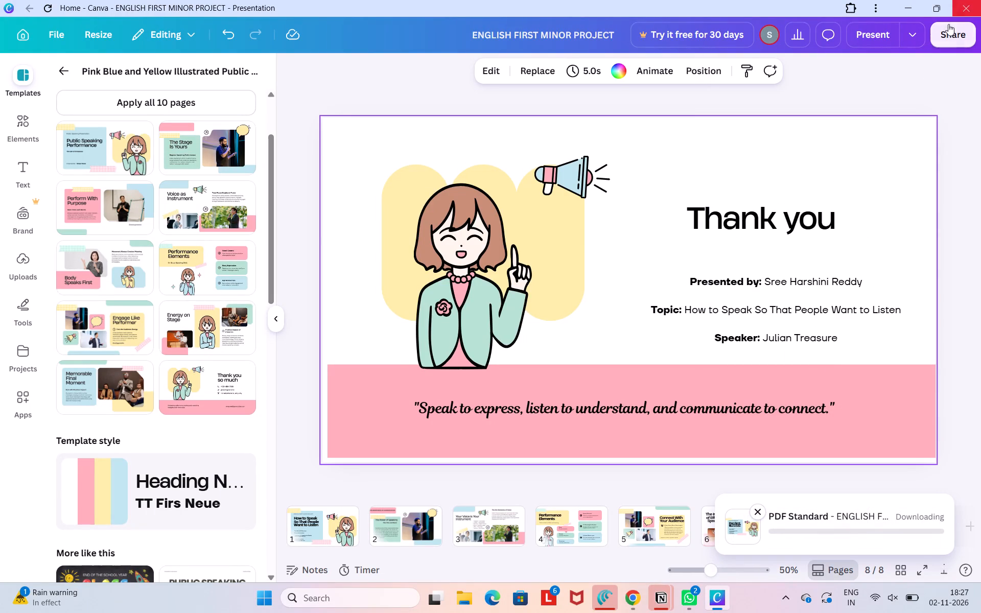
Download all pages of the presentation as a PPTX file.
{"action": "left_click", "coordinate": [950, 31]}
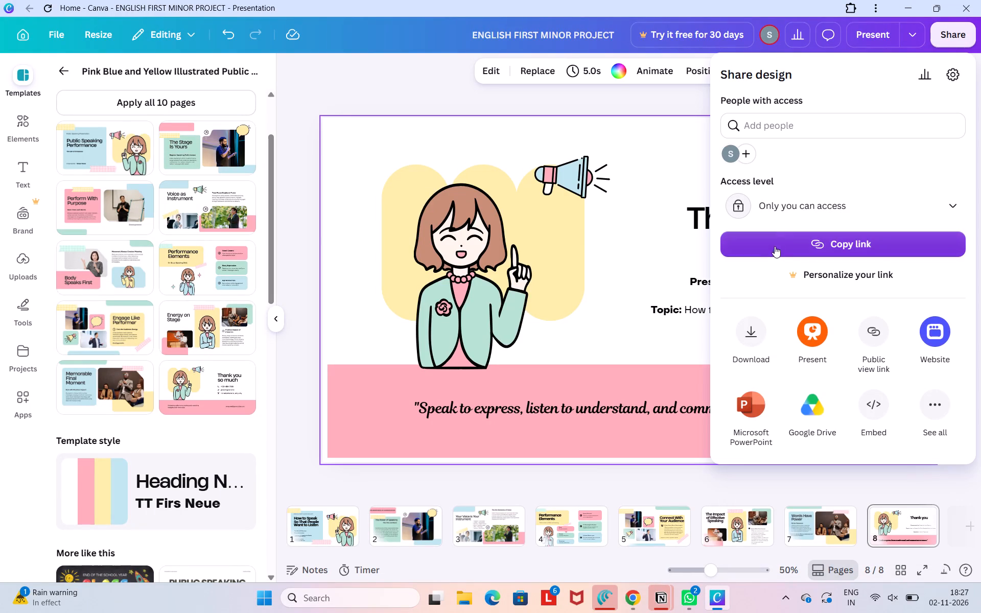
{"action": "left_click", "coordinate": [756, 338]}
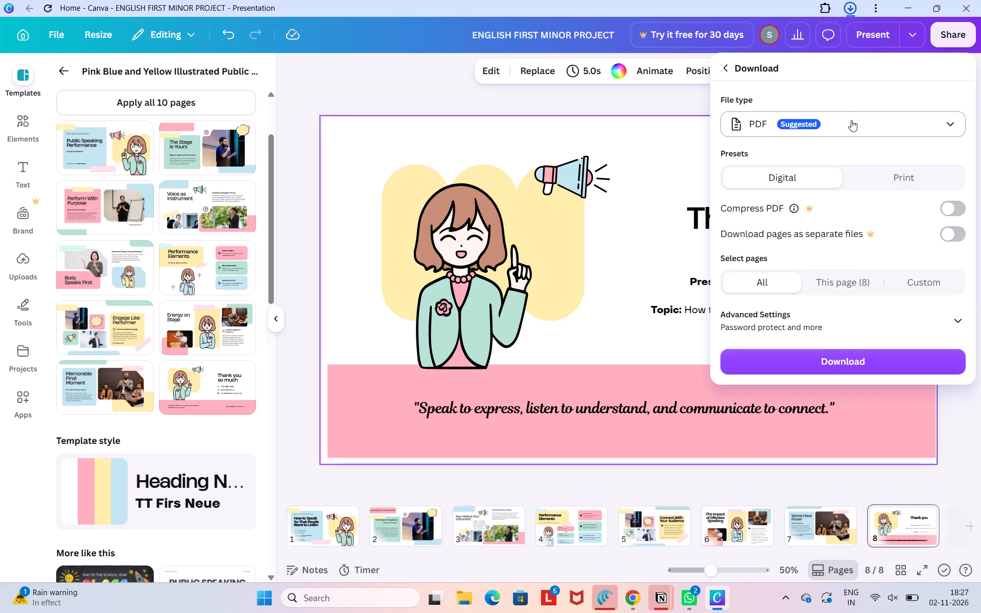
{"action": "left_click", "coordinate": [851, 120]}
{"action": "left_click", "coordinate": [802, 211]}
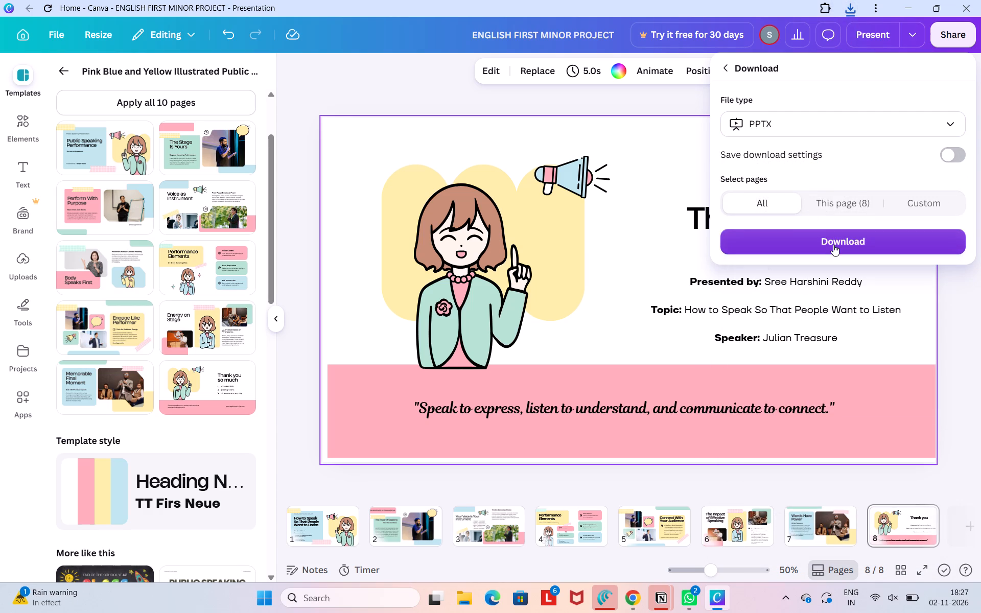